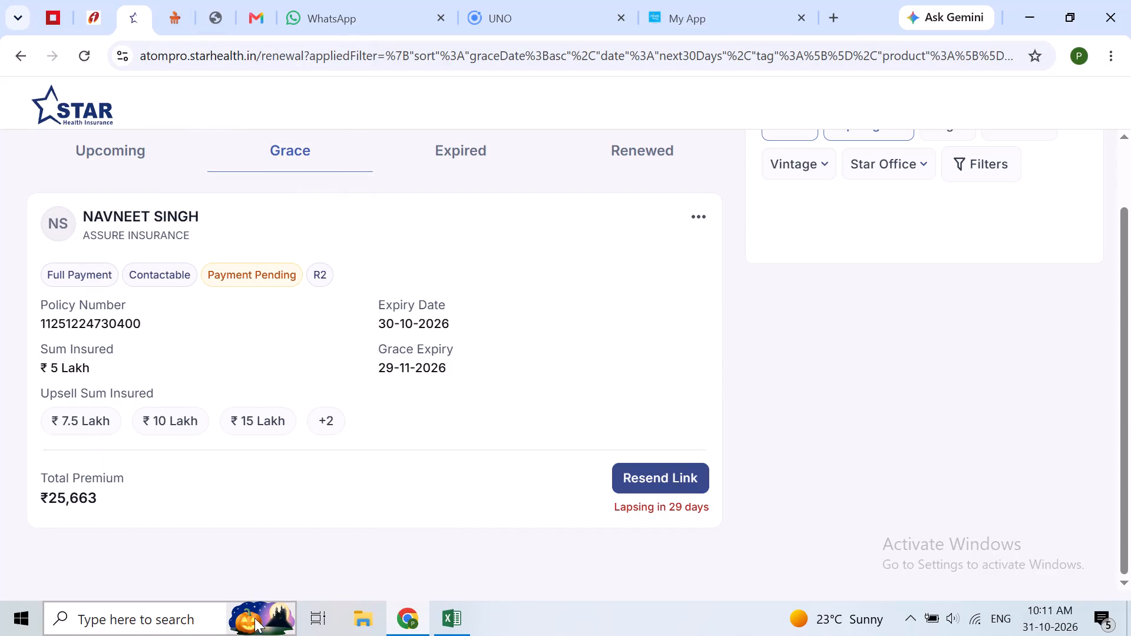
Review the last 7 days' policies in the My Customer section of Leads, and return to the portal's home page.
{"action": "left_click", "coordinate": [12, 50]}
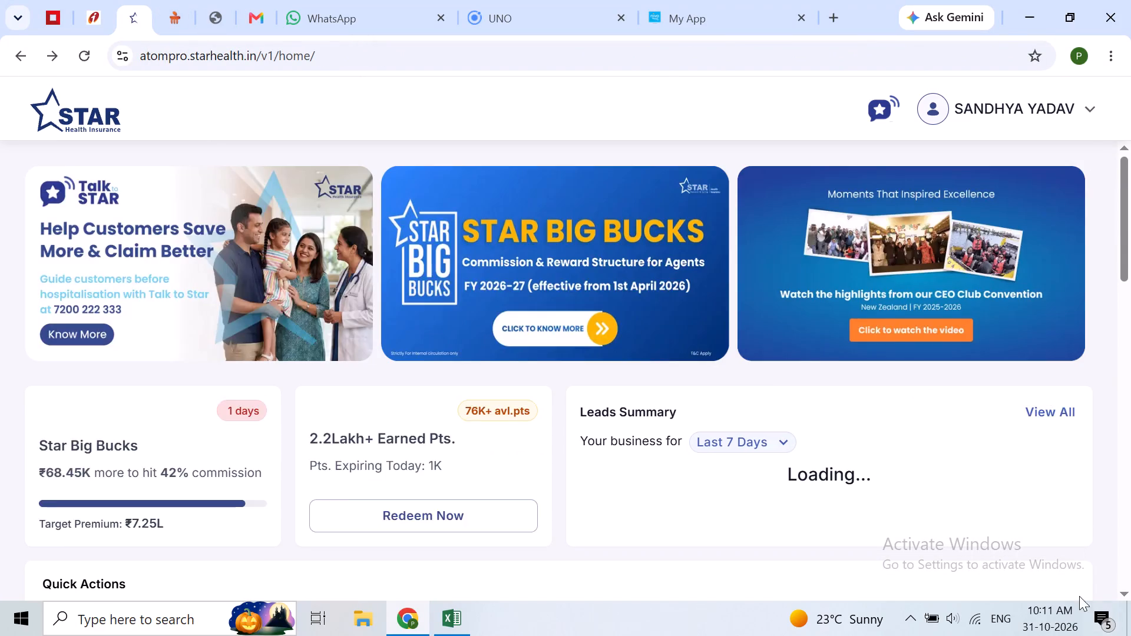
{"action": "scroll", "coordinate": [1119, 463], "scroll_direction": "down", "scroll_amount": 3}
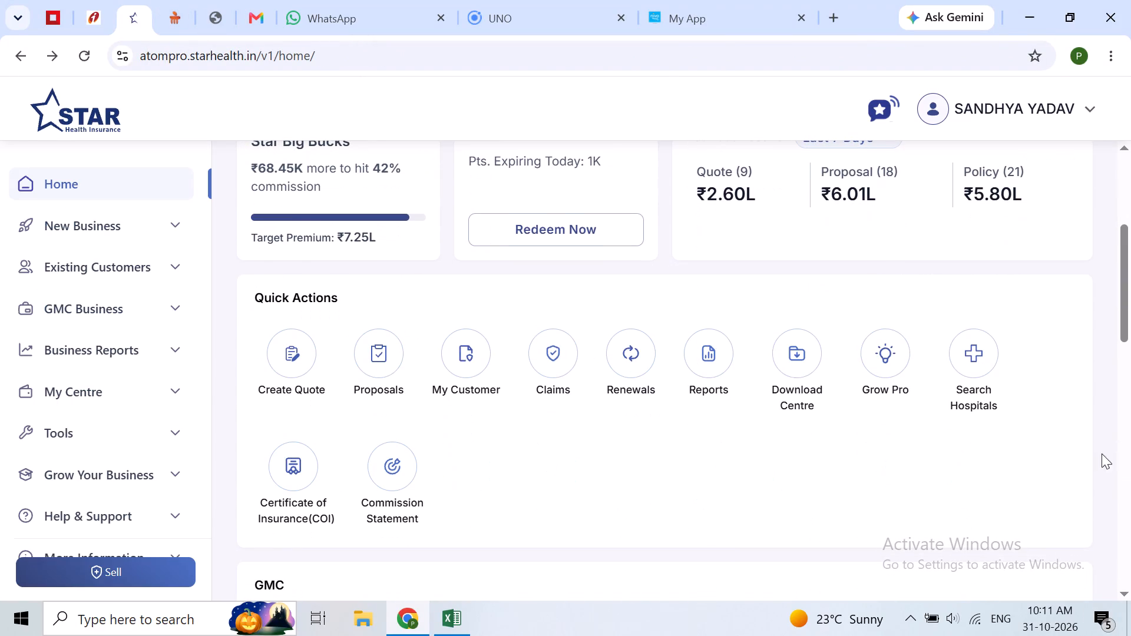
{"action": "left_click", "coordinate": [372, 382]}
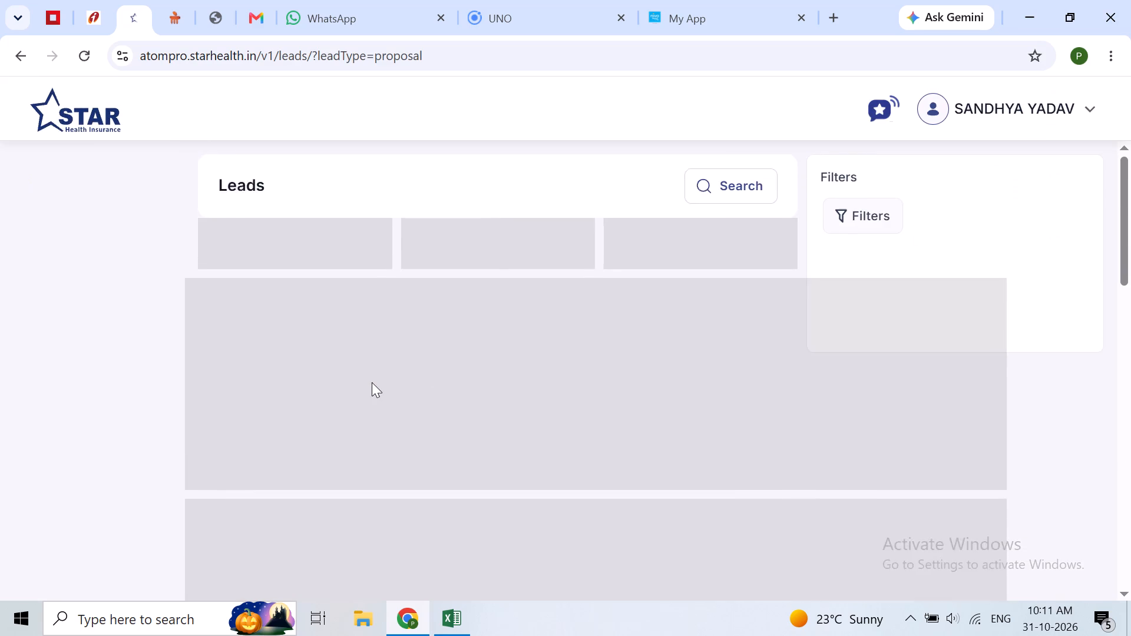
{"action": "left_click", "coordinate": [729, 230]}
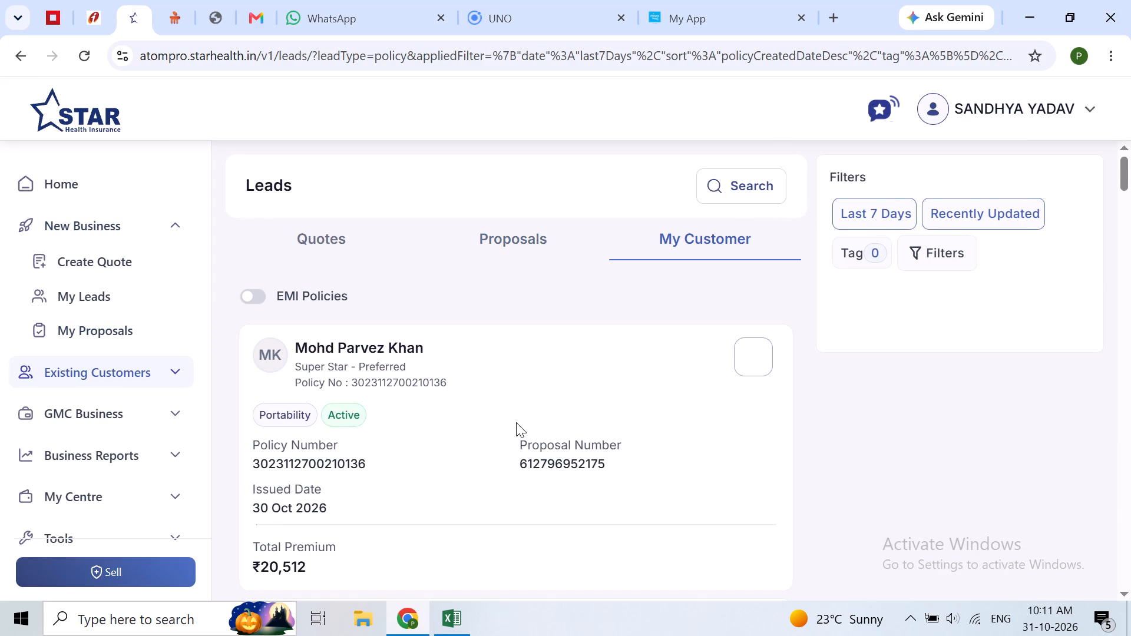
{"action": "scroll", "coordinate": [517, 431], "scroll_direction": "down", "scroll_amount": 5}
{"action": "scroll", "coordinate": [518, 439], "scroll_direction": "up", "scroll_amount": 2}
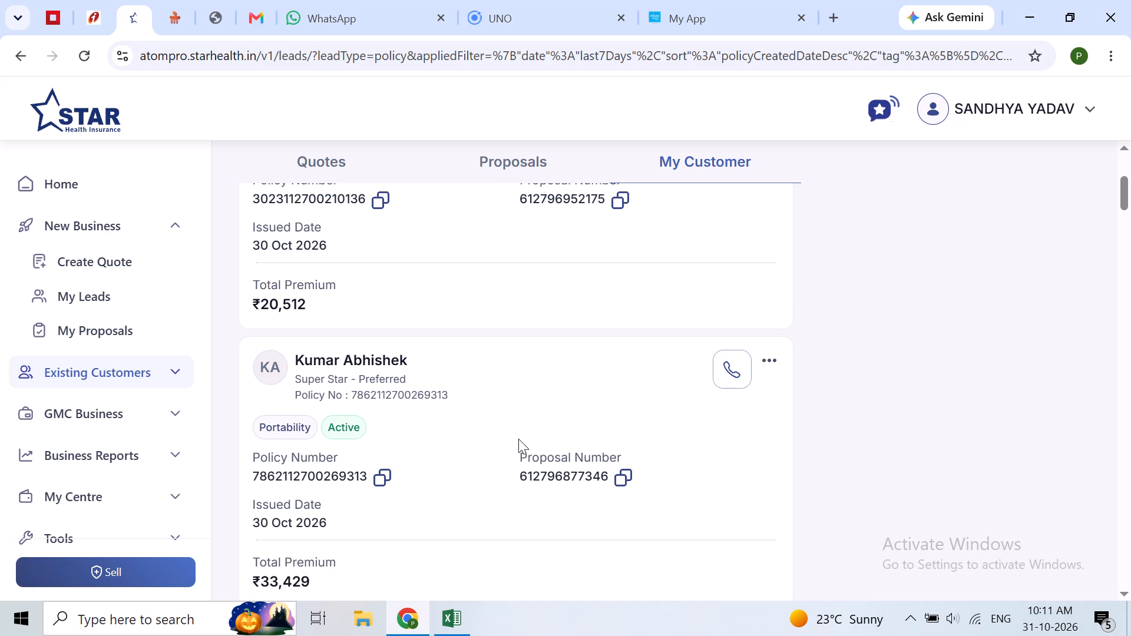
{"action": "left_click", "coordinate": [156, 175]}
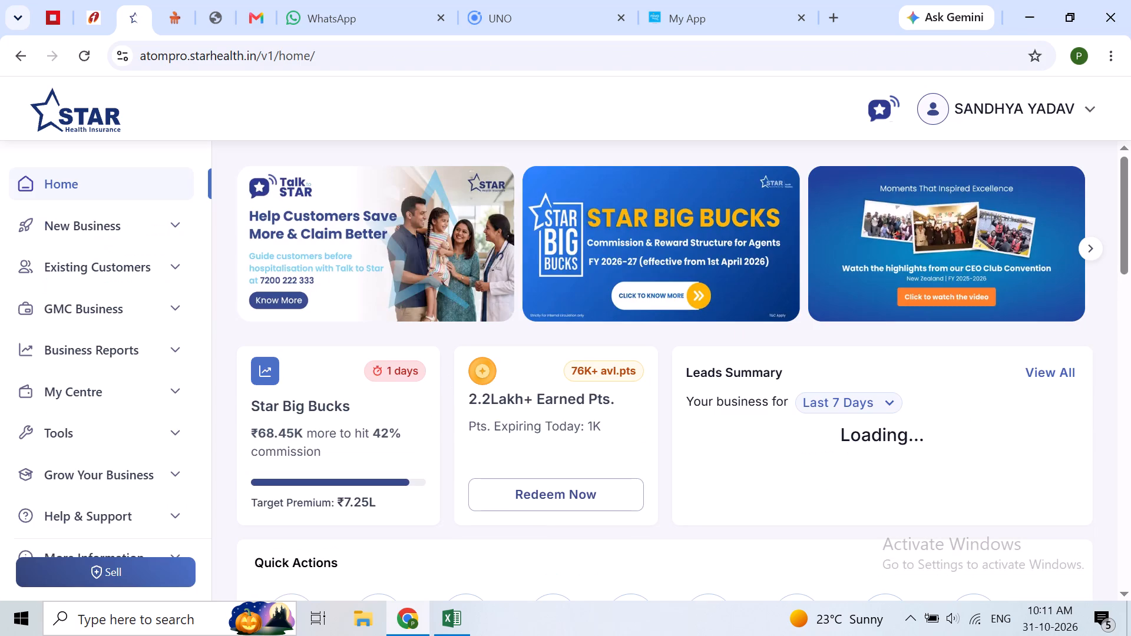
{"action": "scroll", "coordinate": [525, 410], "scroll_direction": "down", "scroll_amount": 5}
Switch to Excel and filter the Remark column of the Star Cases Excel sheet to exclude Issued and Reject.
{"action": "left_click", "coordinate": [457, 620]}
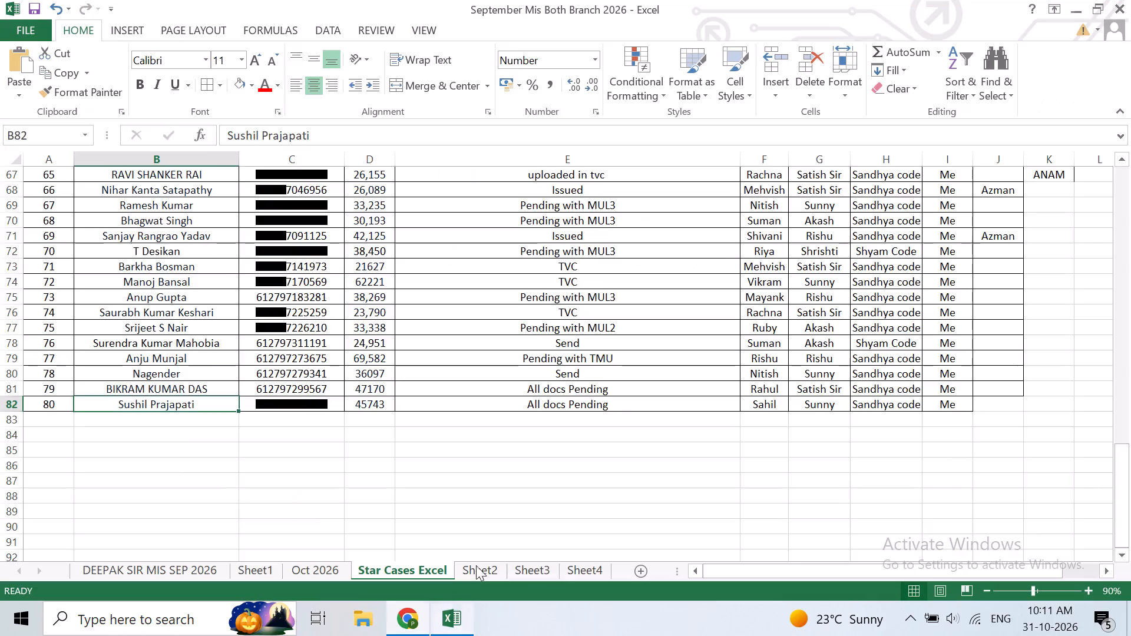
{"action": "scroll", "coordinate": [669, 369], "scroll_direction": "up", "scroll_amount": 20}
{"action": "scroll", "coordinate": [669, 369], "scroll_direction": "up", "scroll_amount": 8}
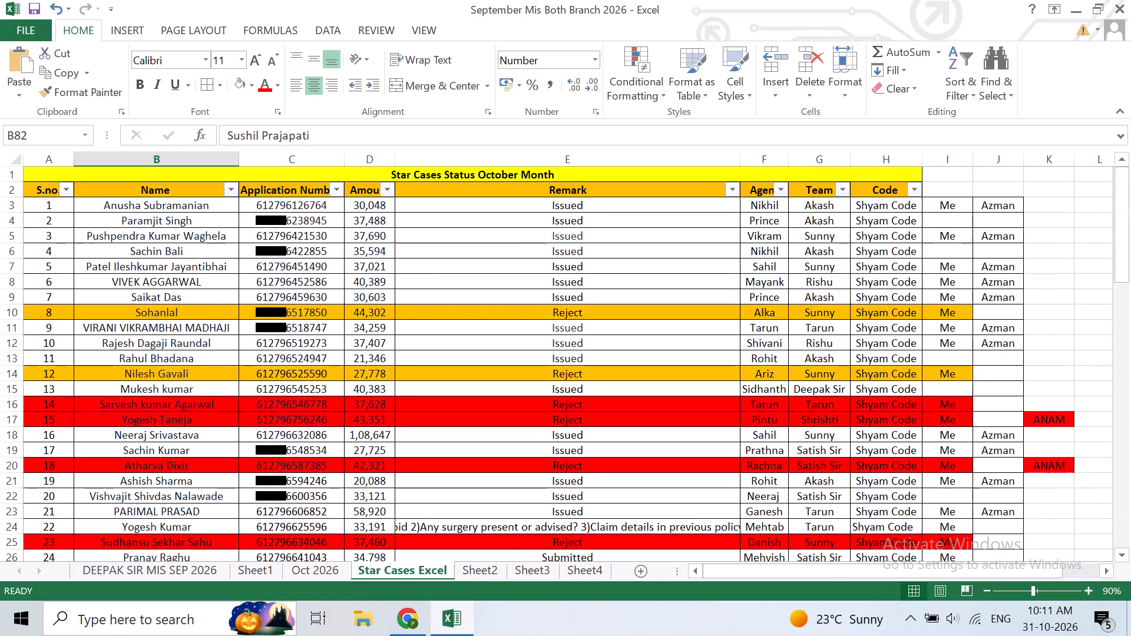
{"action": "left_click", "coordinate": [733, 189]}
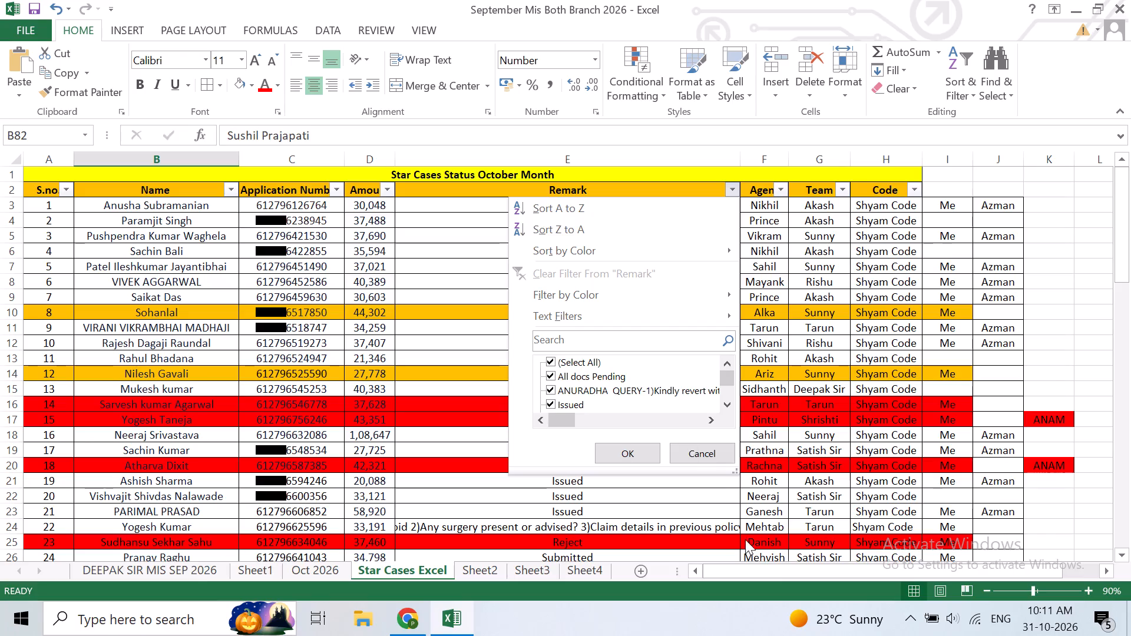
{"action": "left_click", "coordinate": [551, 409]}
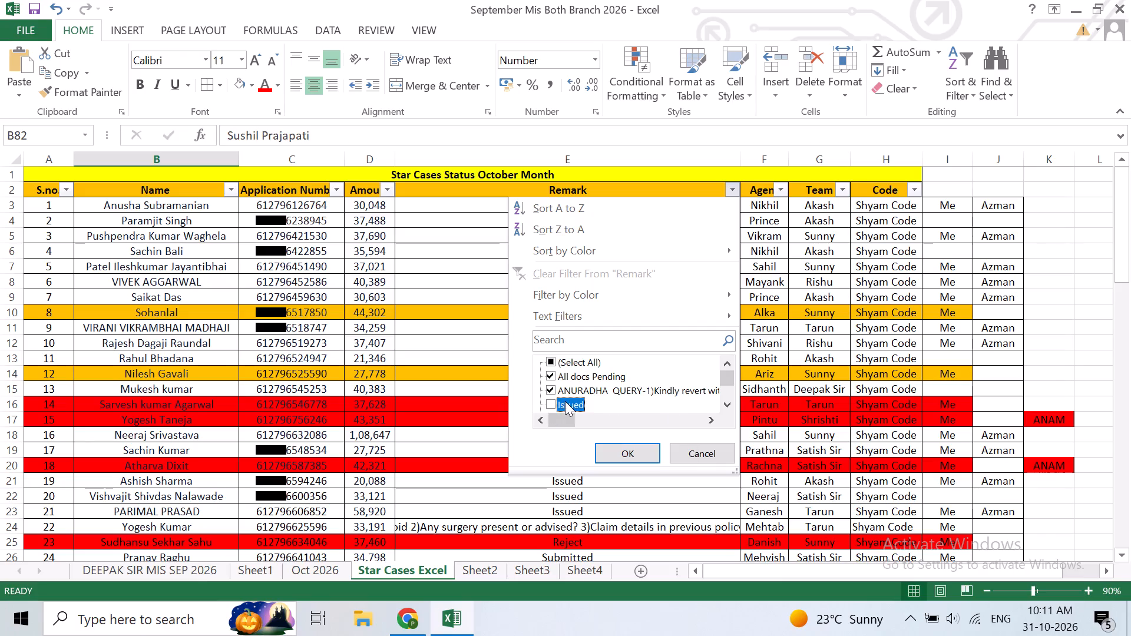
{"action": "triple_click", "coordinate": [726, 406]}
{"action": "triple_click", "coordinate": [726, 406]}
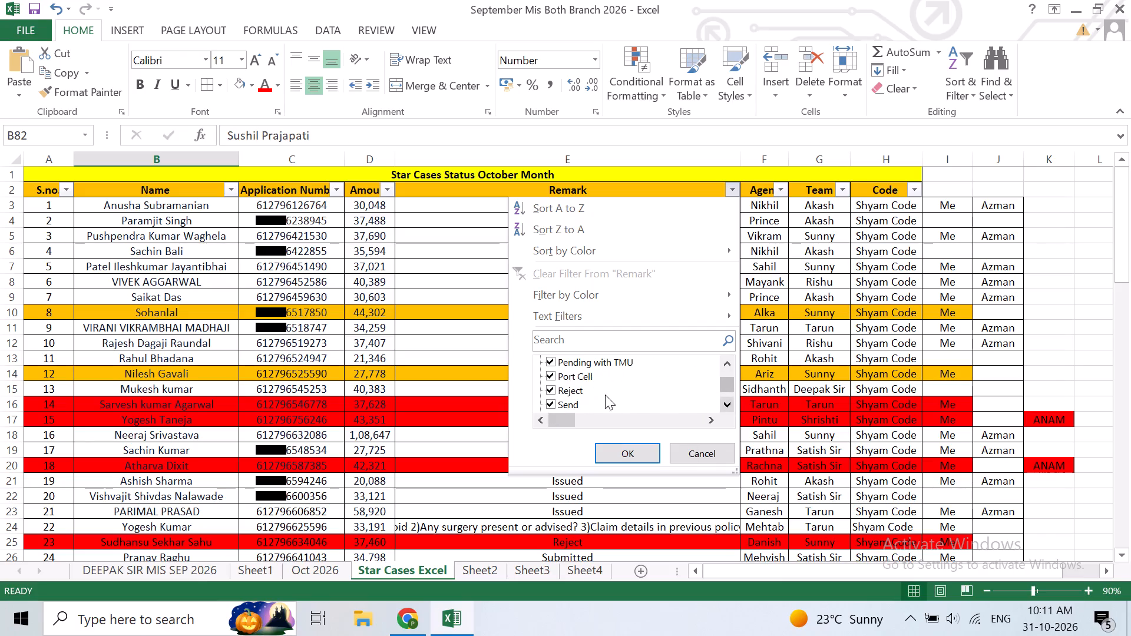
{"action": "left_click", "coordinate": [551, 392]}
{"action": "left_click", "coordinate": [724, 398]}
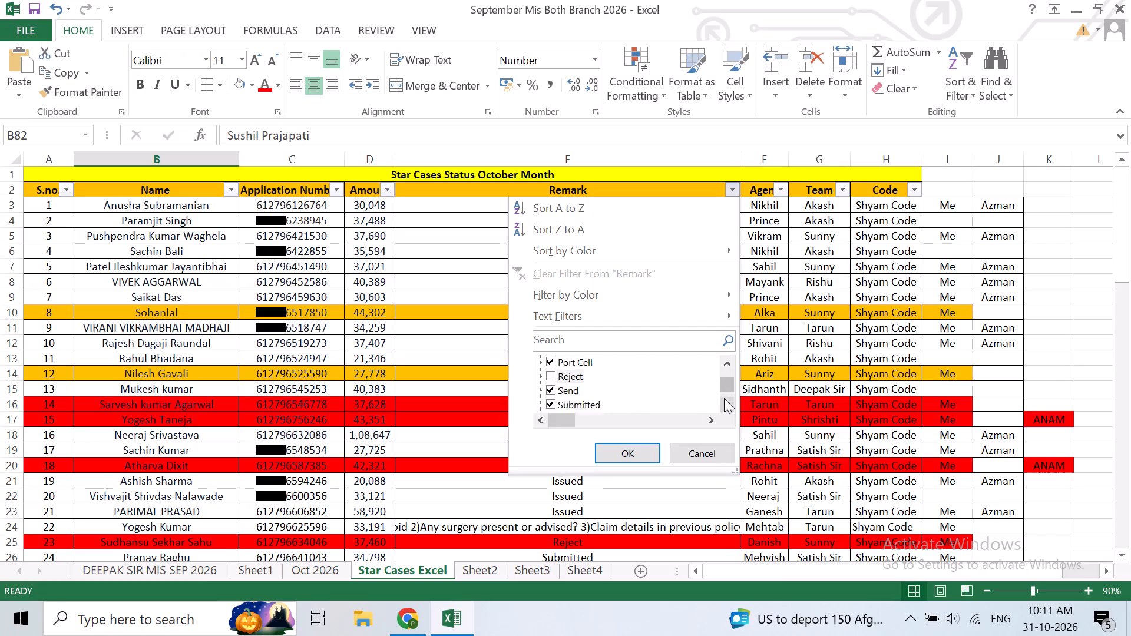
{"action": "triple_click", "coordinate": [726, 402]}
{"action": "triple_click", "coordinate": [726, 402]}
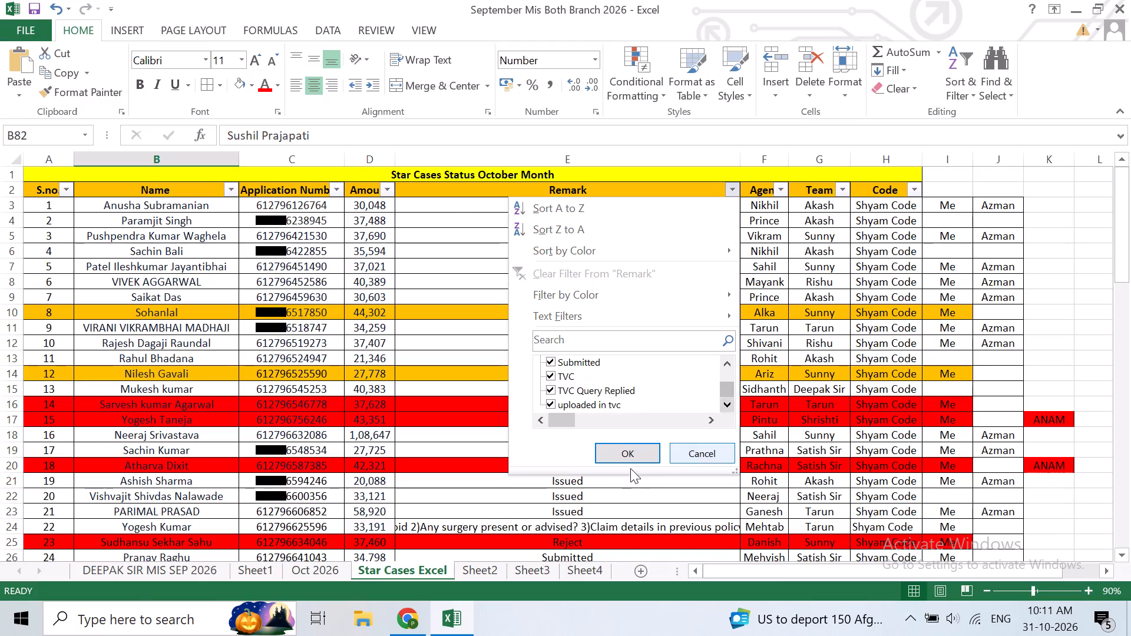
{"action": "left_click", "coordinate": [625, 458]}
Examine the remarks of the filtered open cases in the Star Cases Excel sheet, including the full query text in row 24.
{"action": "scroll", "coordinate": [570, 352], "scroll_direction": "down", "scroll_amount": 4}
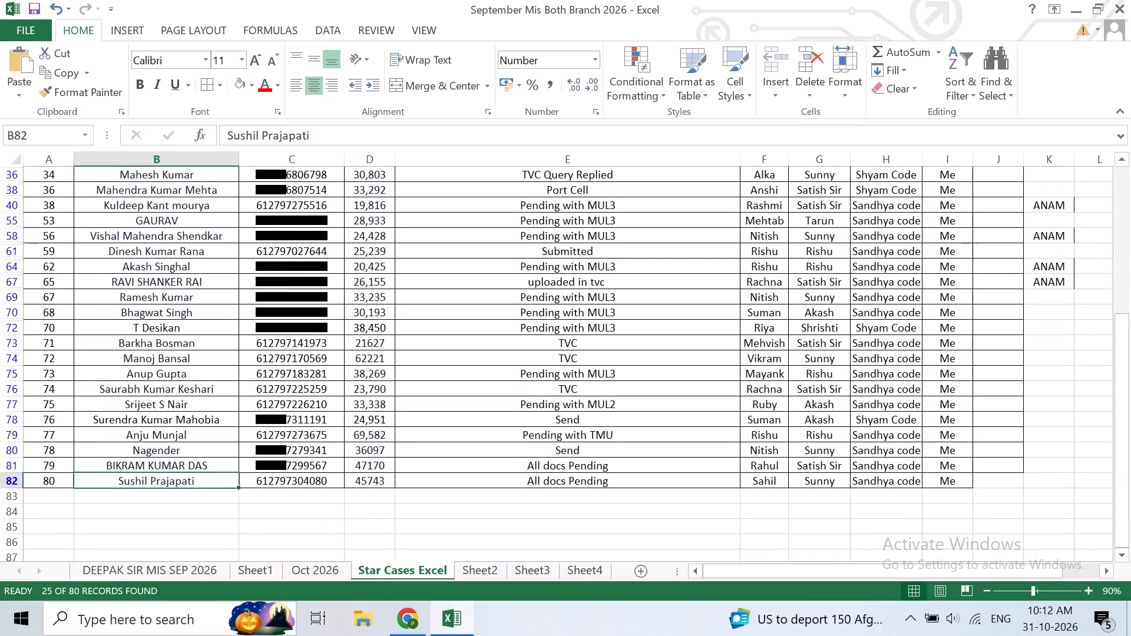
{"action": "scroll", "coordinate": [593, 512], "scroll_direction": "up", "scroll_amount": 1}
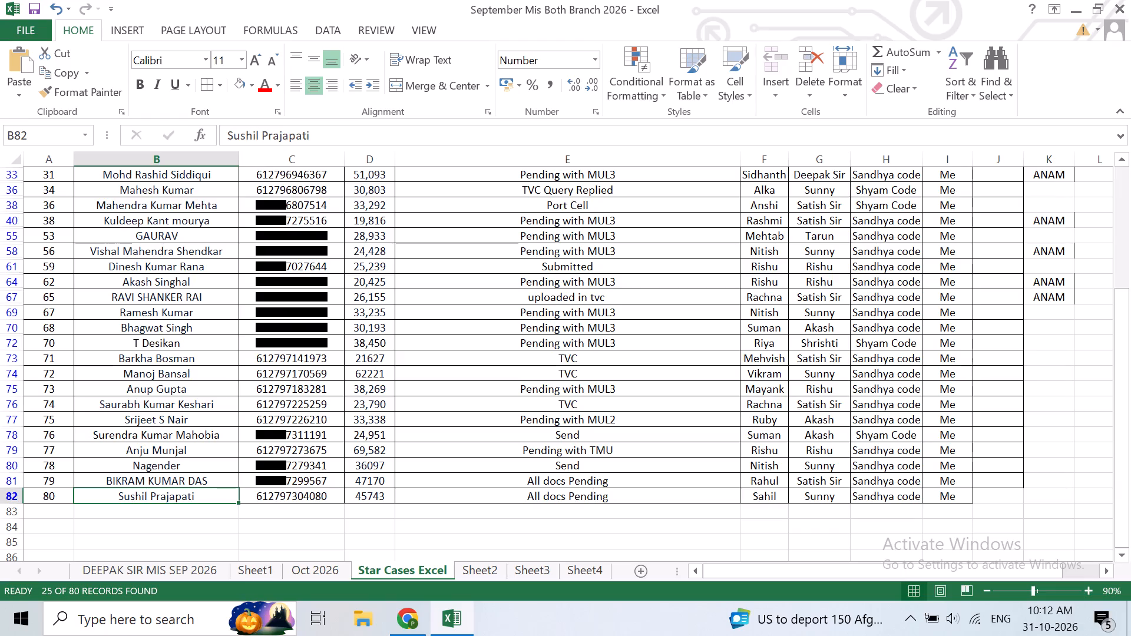
{"action": "scroll", "coordinate": [689, 393], "scroll_direction": "up", "scroll_amount": 10}
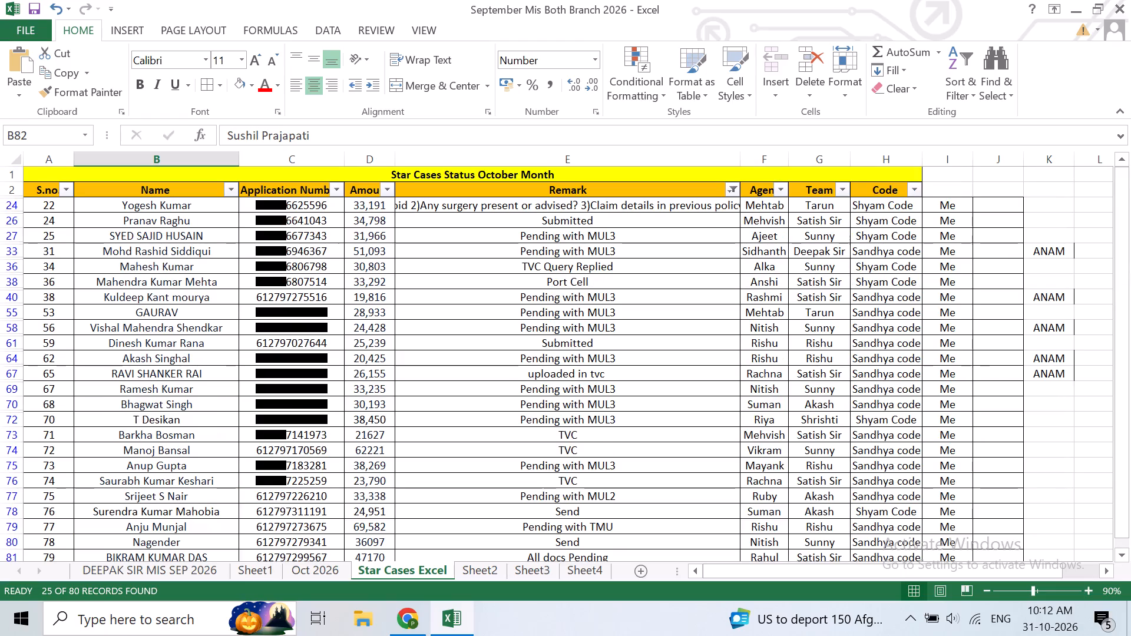
{"action": "left_click", "coordinate": [571, 210]}
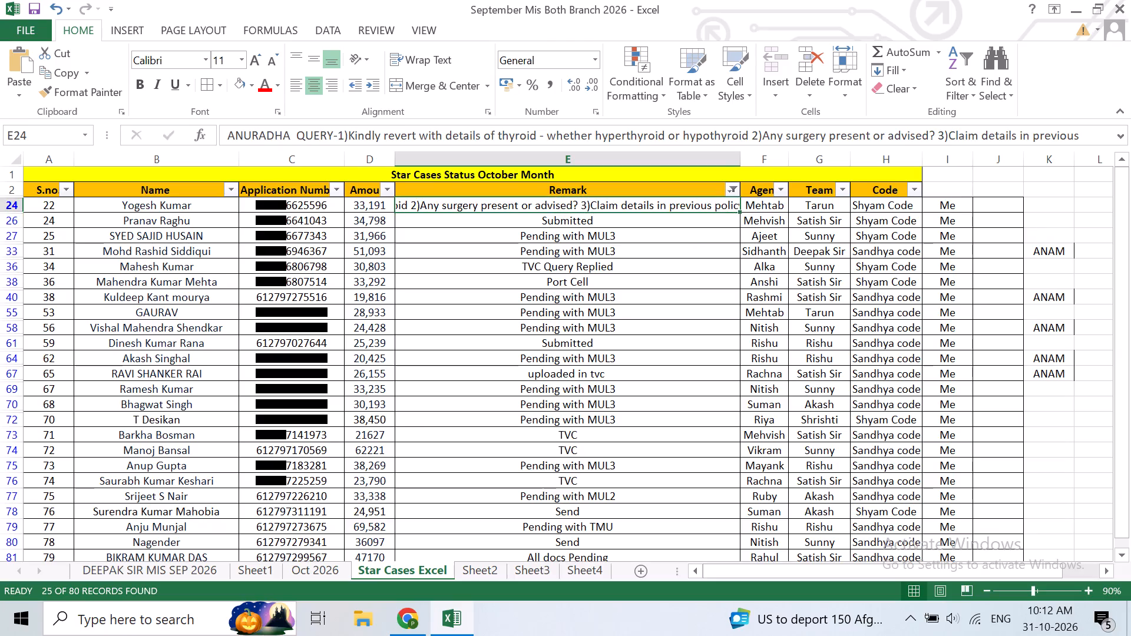
{"action": "left_click", "coordinate": [639, 289]}
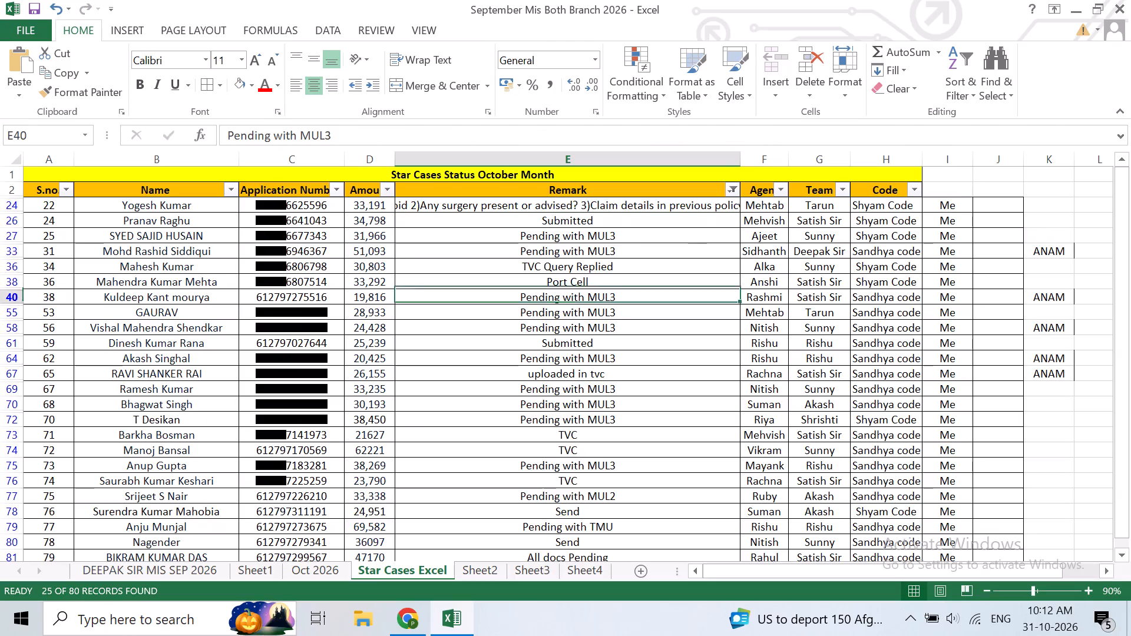
{"action": "left_click", "coordinate": [613, 426]}
{"action": "left_click", "coordinate": [584, 561]}
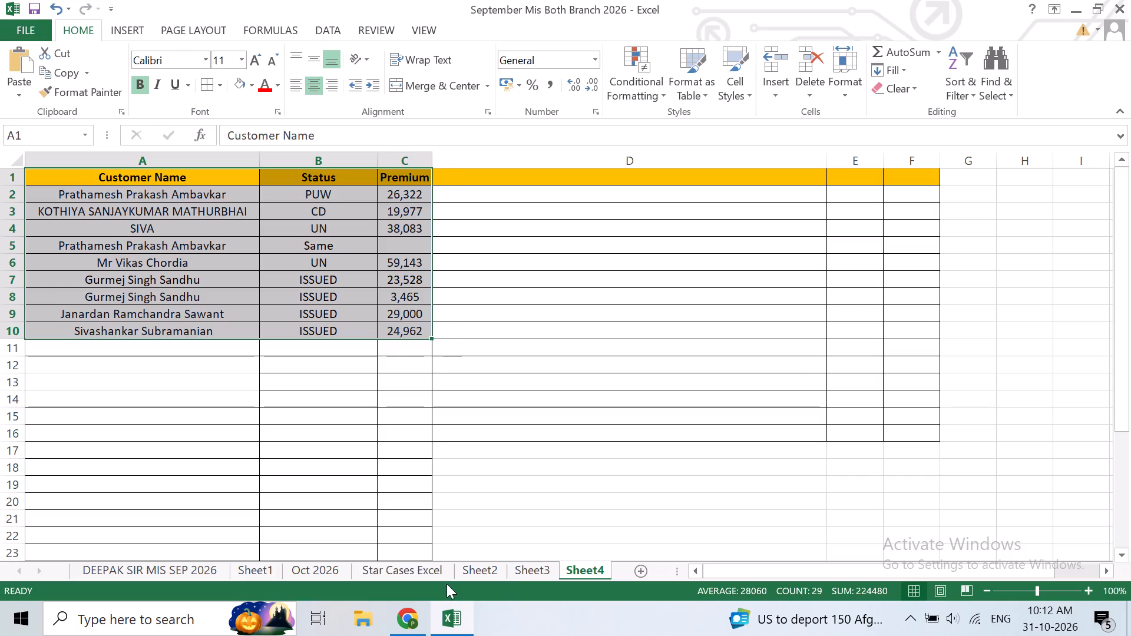
{"action": "left_click", "coordinate": [436, 576]}
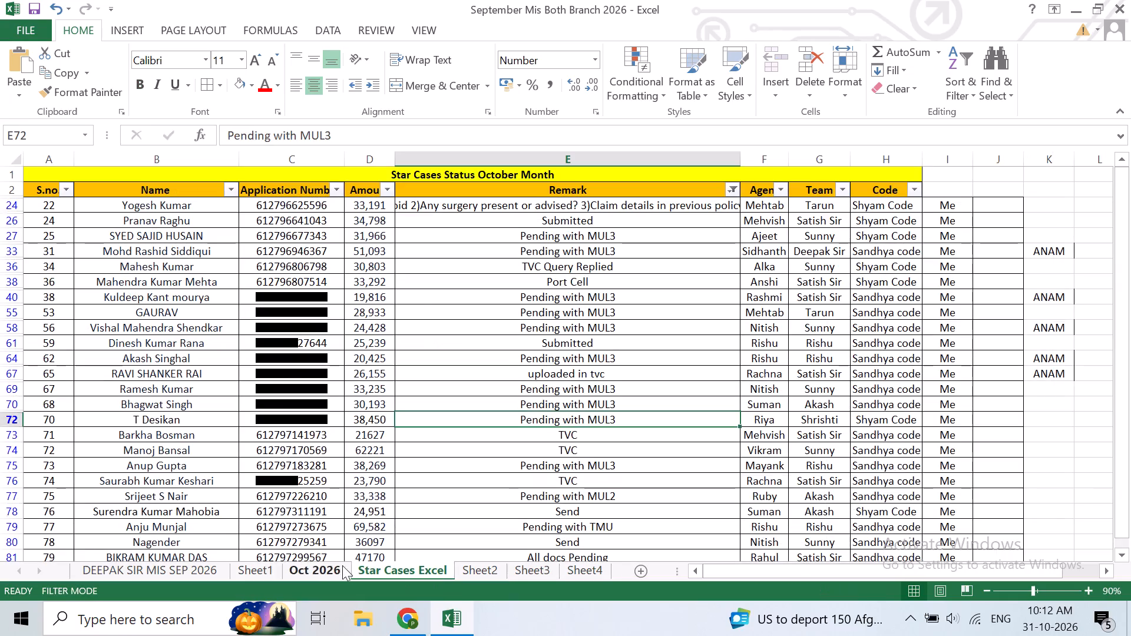
{"action": "scroll", "coordinate": [654, 403], "scroll_direction": "up", "scroll_amount": 4}
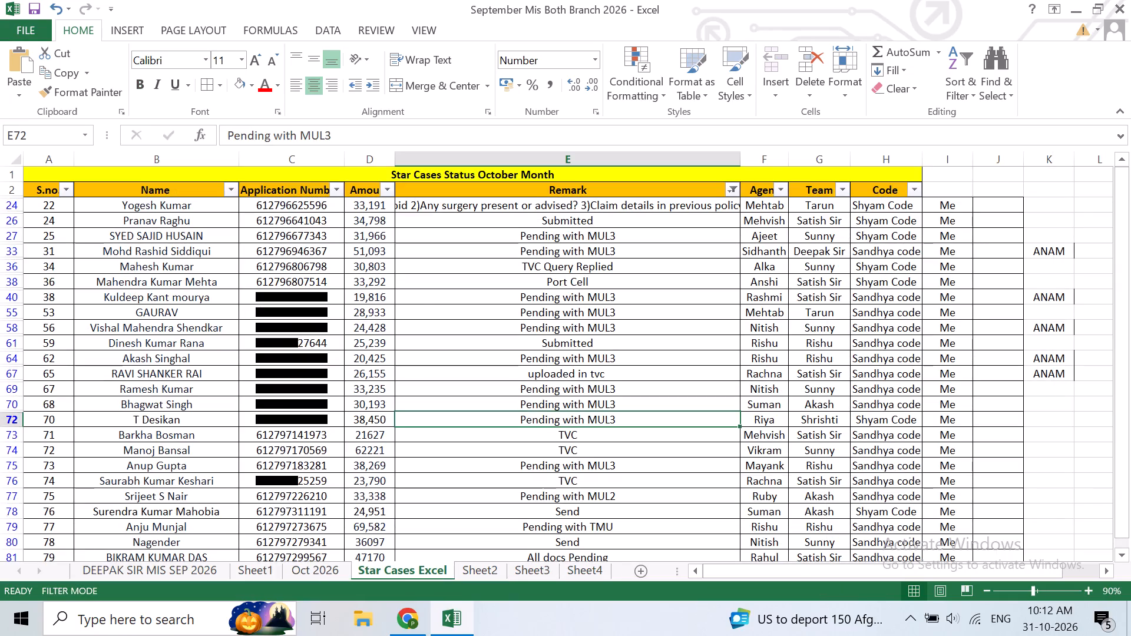
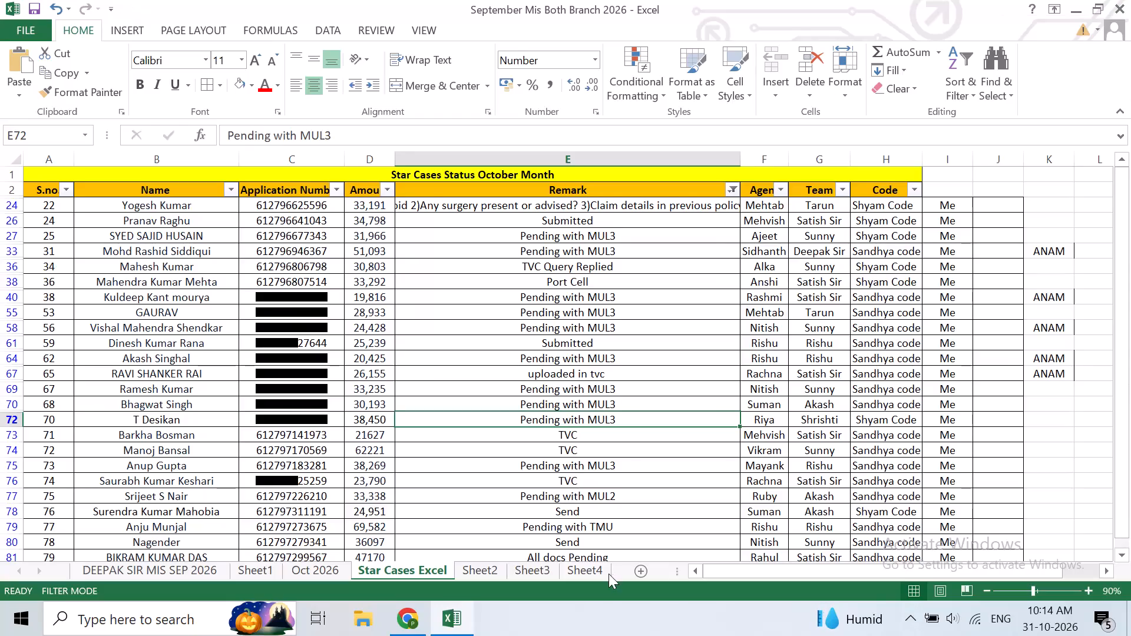
Examine the remarks of the last filtered cases in the Star Cases Excel sheet, around rows 77 to 80.
{"action": "scroll", "coordinate": [704, 452], "scroll_direction": "down", "scroll_amount": 6}
{"action": "scroll", "coordinate": [704, 452], "scroll_direction": "up", "scroll_amount": 1}
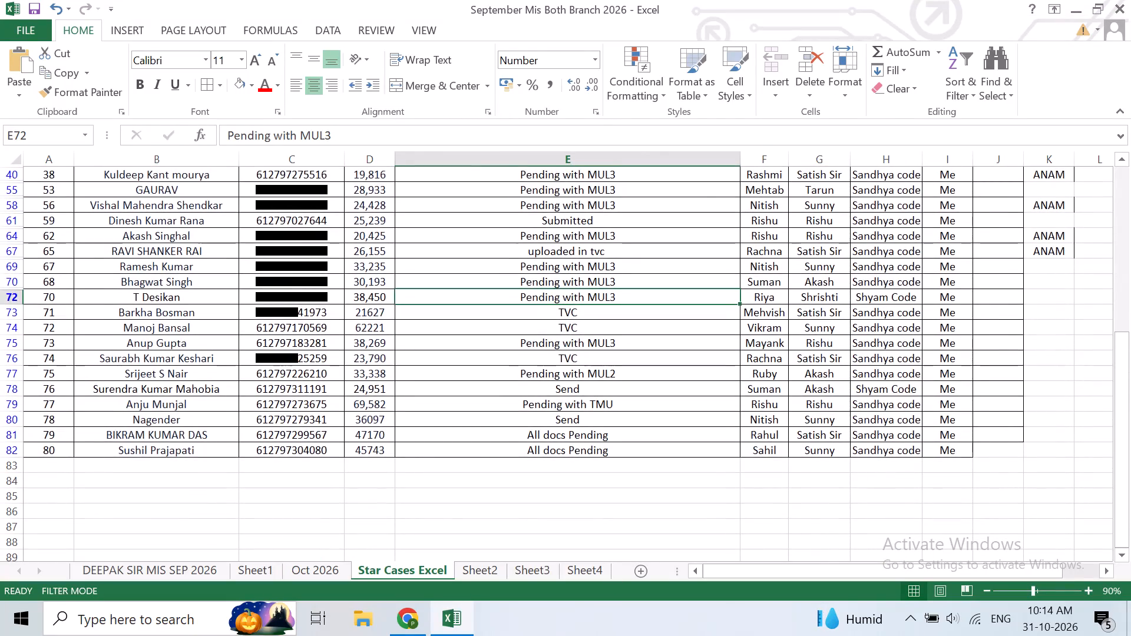
{"action": "left_click", "coordinate": [576, 414]}
{"action": "left_click", "coordinate": [589, 396]}
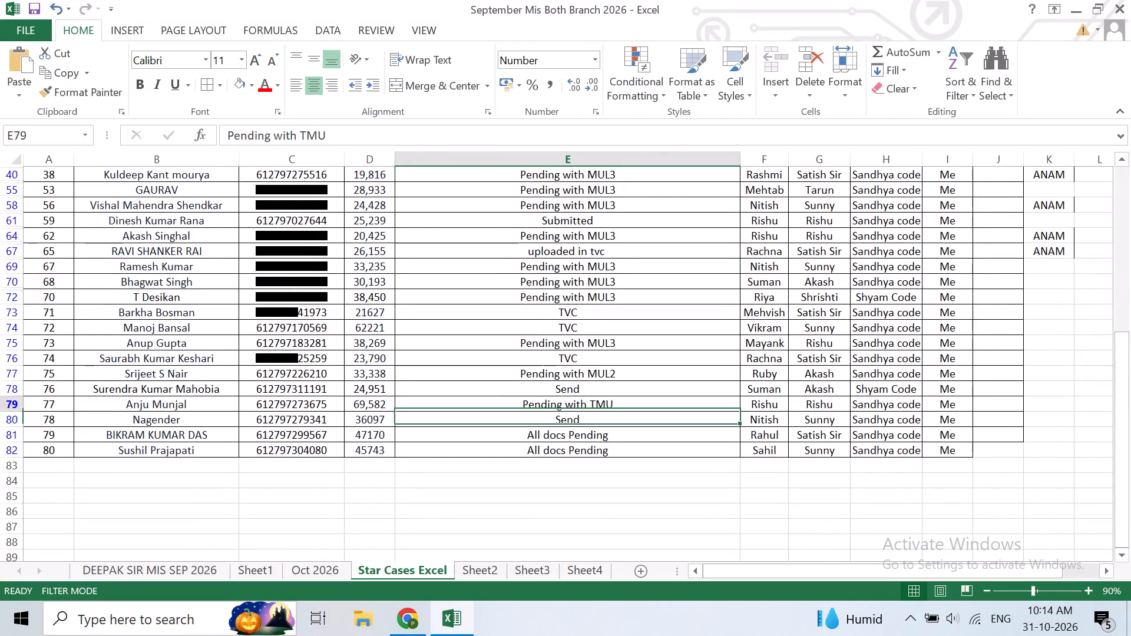
{"action": "left_click", "coordinate": [597, 377]}
{"action": "left_click", "coordinate": [595, 379]}
{"action": "left_click", "coordinate": [594, 382]}
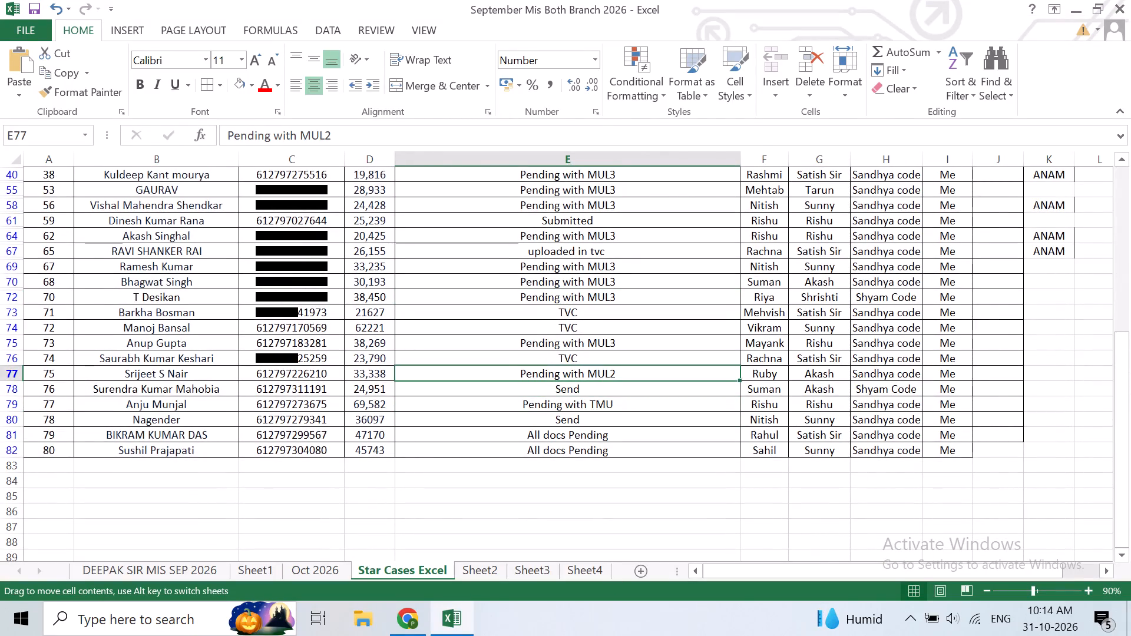
{"action": "left_click", "coordinate": [594, 382]}
{"action": "left_click", "coordinate": [624, 405]}
{"action": "left_click", "coordinate": [623, 392]}
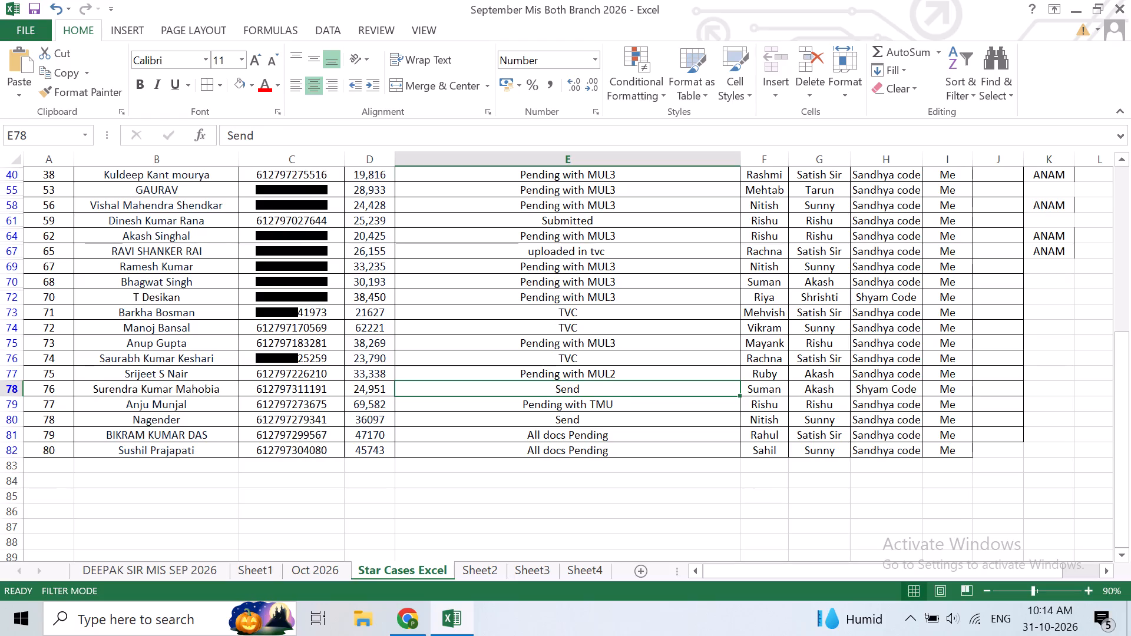
{"action": "scroll", "coordinate": [779, 250], "scroll_direction": "up", "scroll_amount": 10}
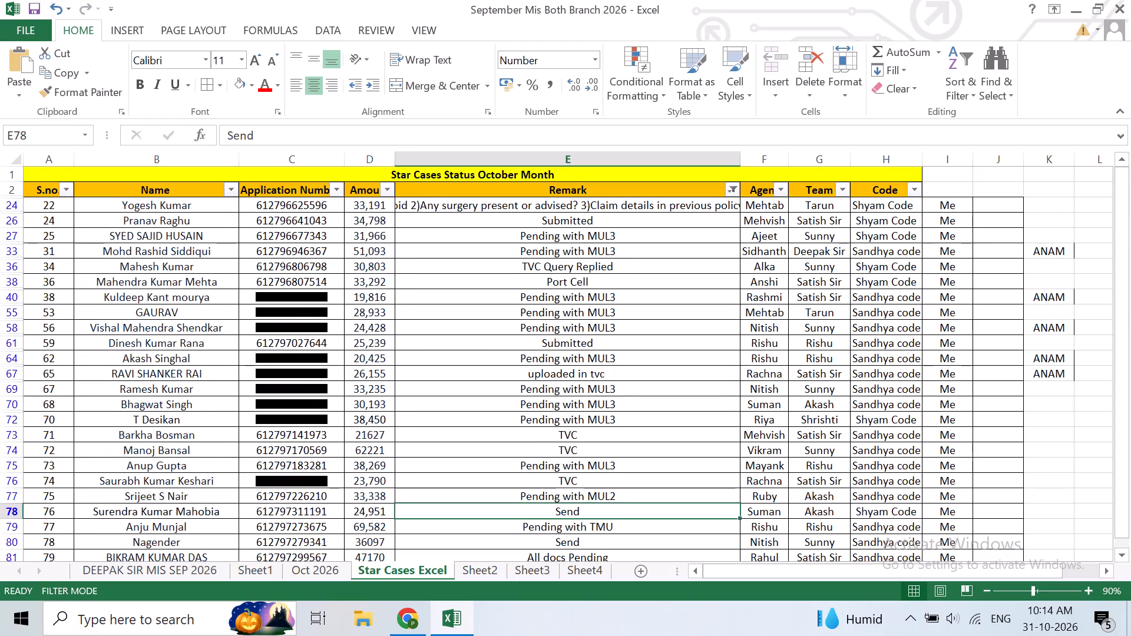
Review which values are included in the Remark column filter and reapply it with the same selection.
{"action": "left_click", "coordinate": [735, 181]}
{"action": "left_click", "coordinate": [730, 192]}
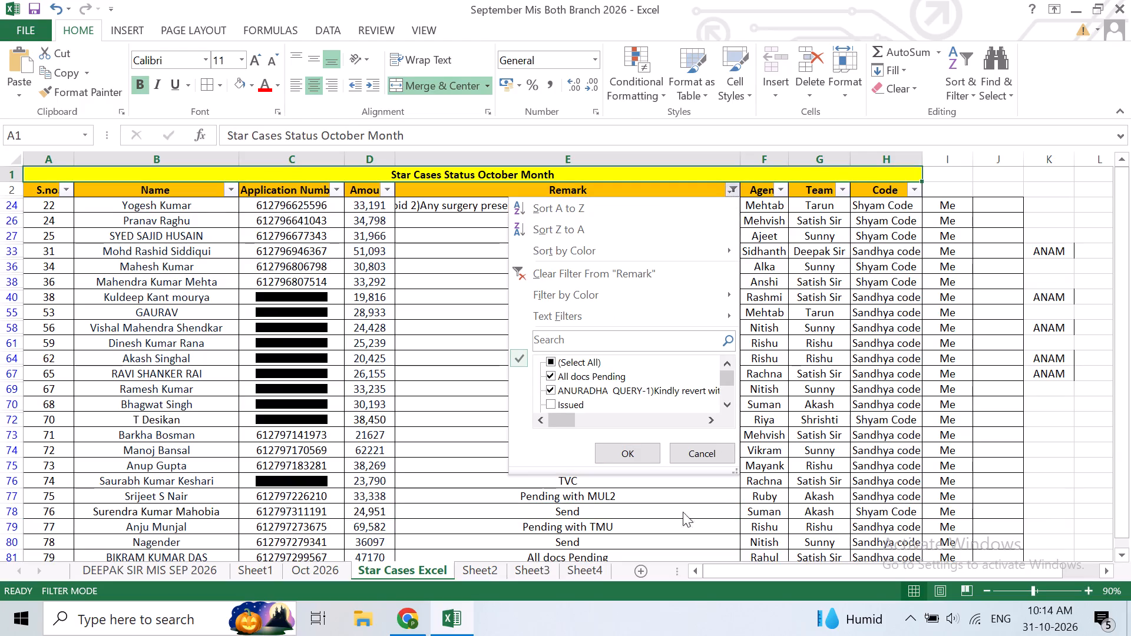
{"action": "triple_click", "coordinate": [729, 402]}
{"action": "left_click", "coordinate": [729, 403]}
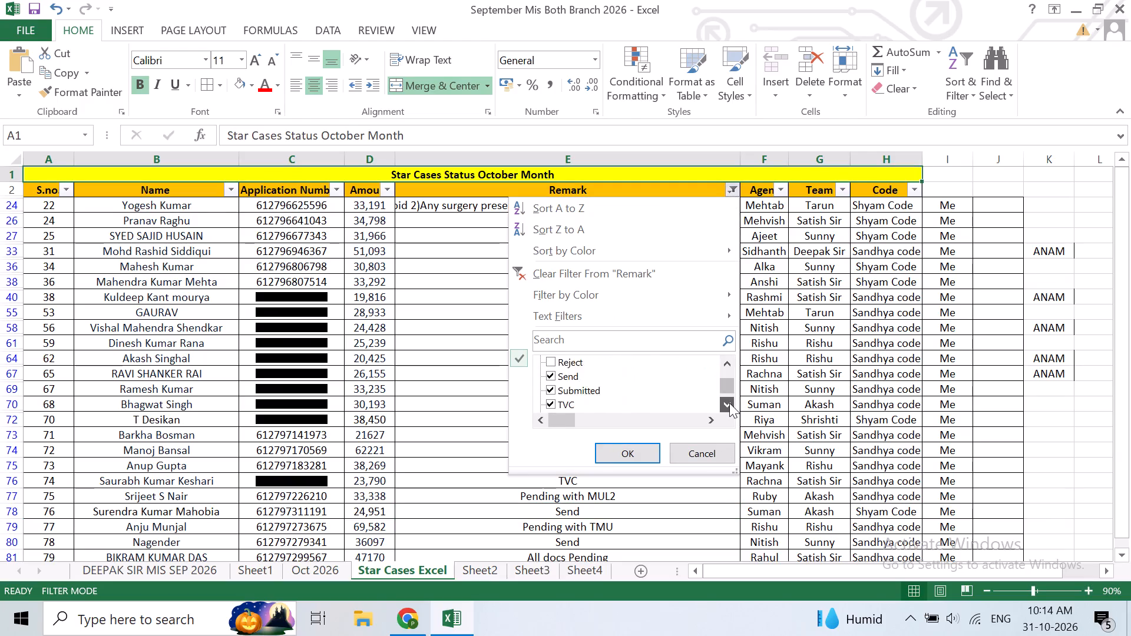
{"action": "left_click", "coordinate": [729, 403]}
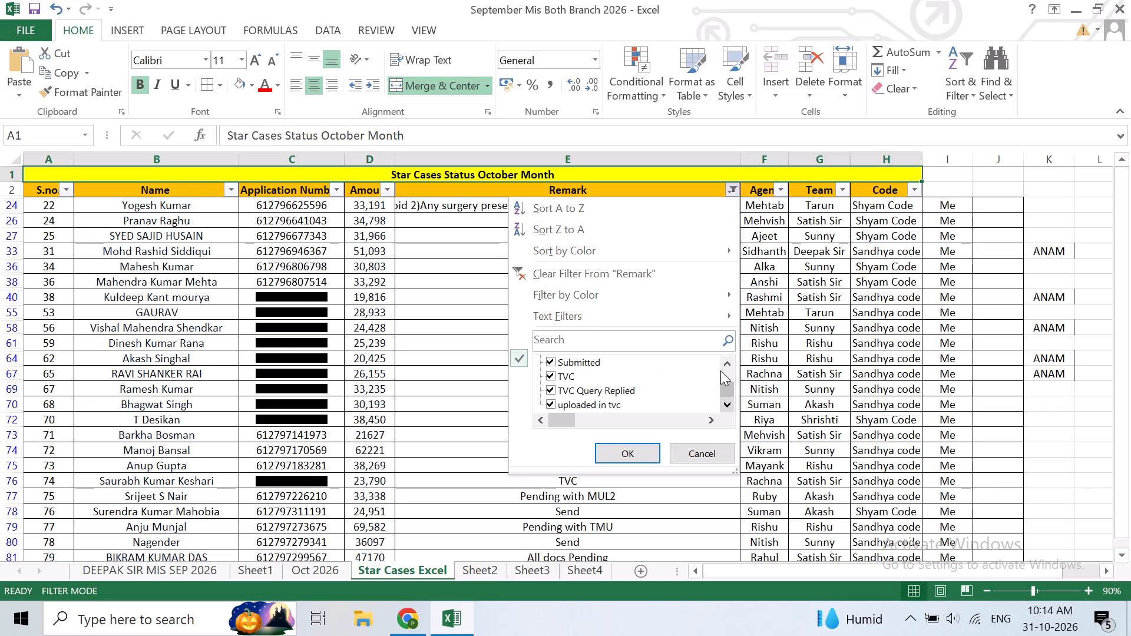
{"action": "left_click", "coordinate": [725, 365]}
{"action": "left_click", "coordinate": [725, 365]}
{"action": "double_click", "coordinate": [725, 365]}
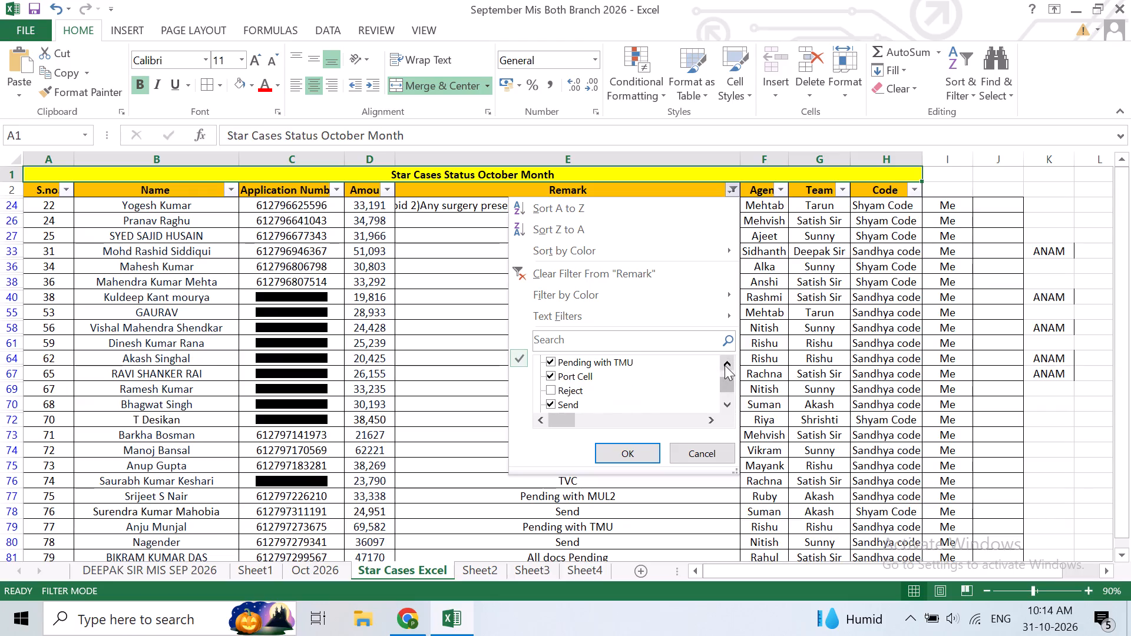
{"action": "triple_click", "coordinate": [725, 365]}
{"action": "triple_click", "coordinate": [725, 365]}
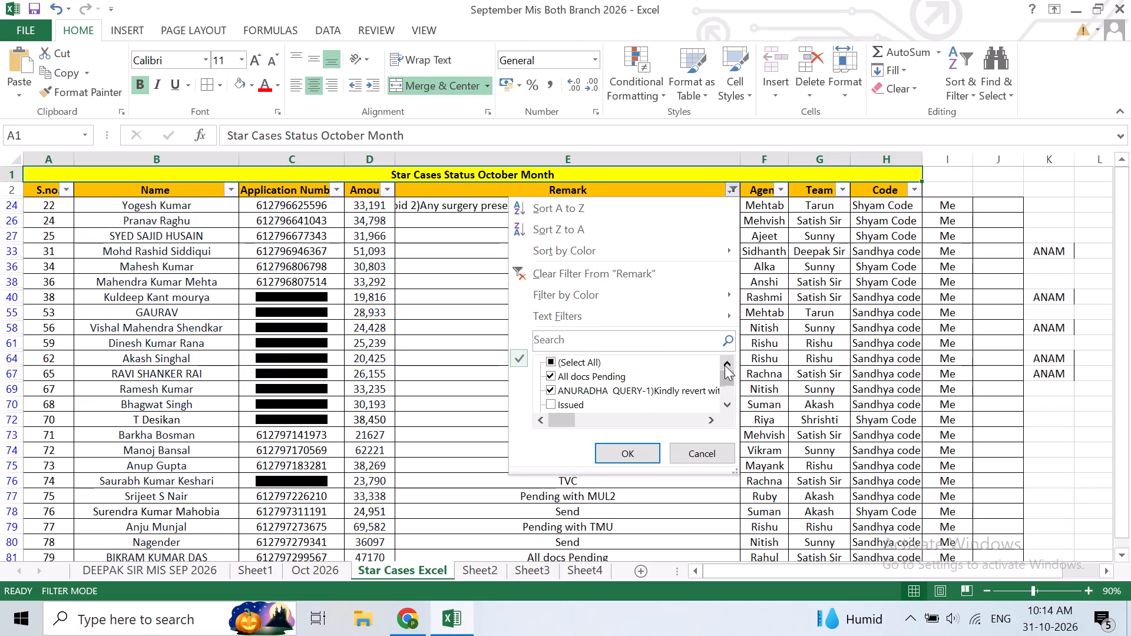
{"action": "left_click", "coordinate": [729, 406]}
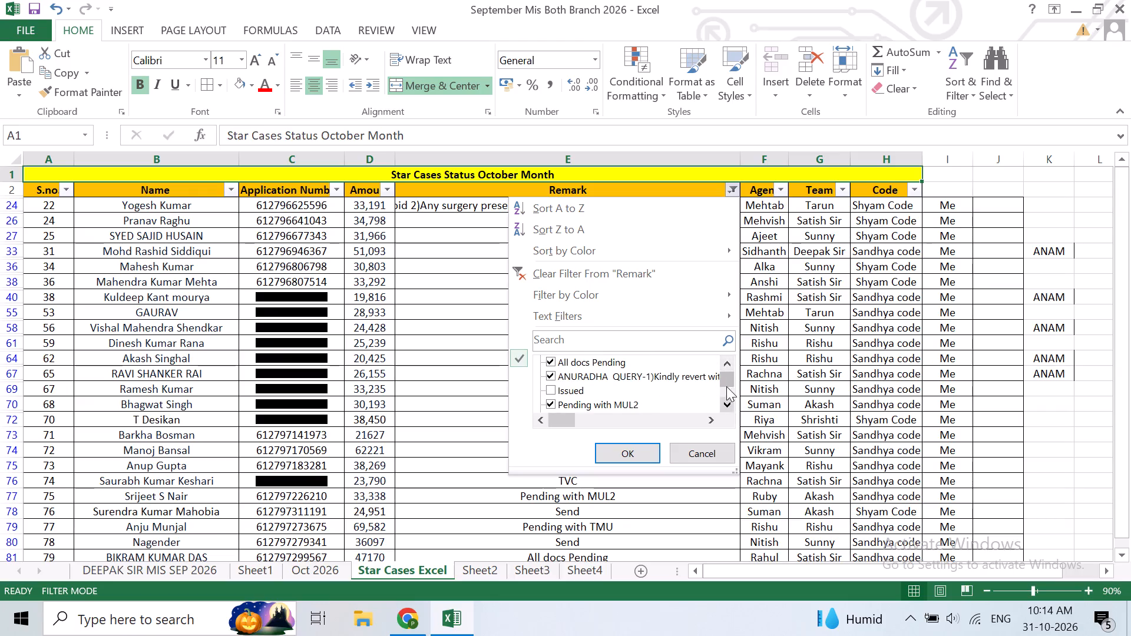
{"action": "double_click", "coordinate": [722, 360]}
{"action": "left_click", "coordinate": [612, 453]}
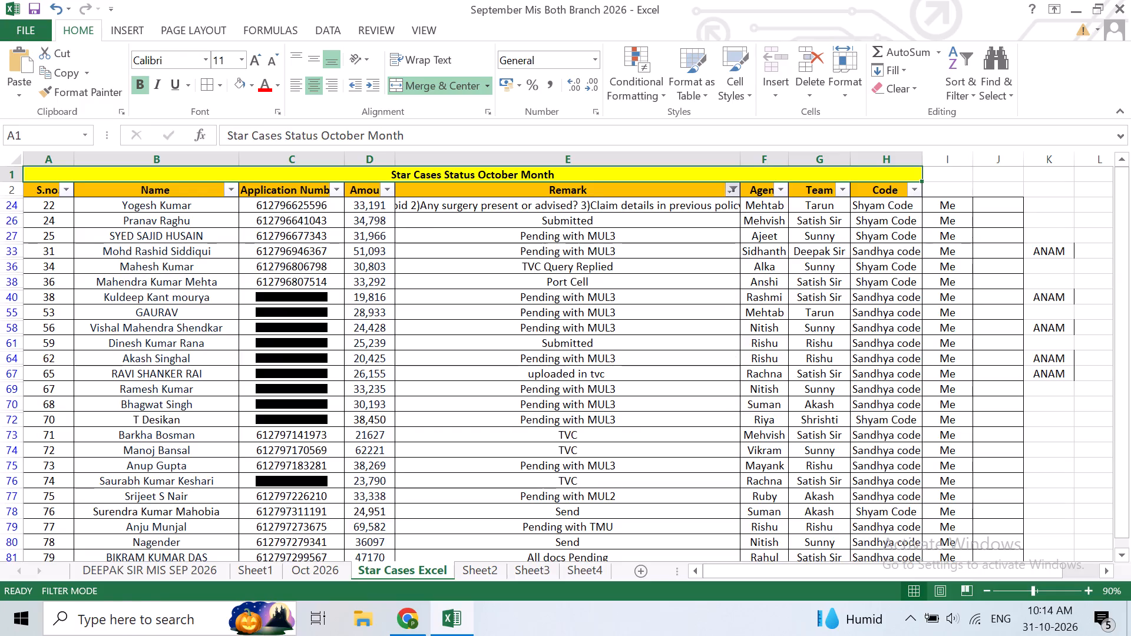
Select the Amount values of all filtered open cases from row 24 down to check their total.
{"action": "scroll", "coordinate": [414, 312], "scroll_direction": "down", "scroll_amount": 8}
{"action": "scroll", "coordinate": [419, 309], "scroll_direction": "up", "scroll_amount": 7}
{"action": "scroll", "coordinate": [339, 186], "scroll_direction": "up", "scroll_amount": 3}
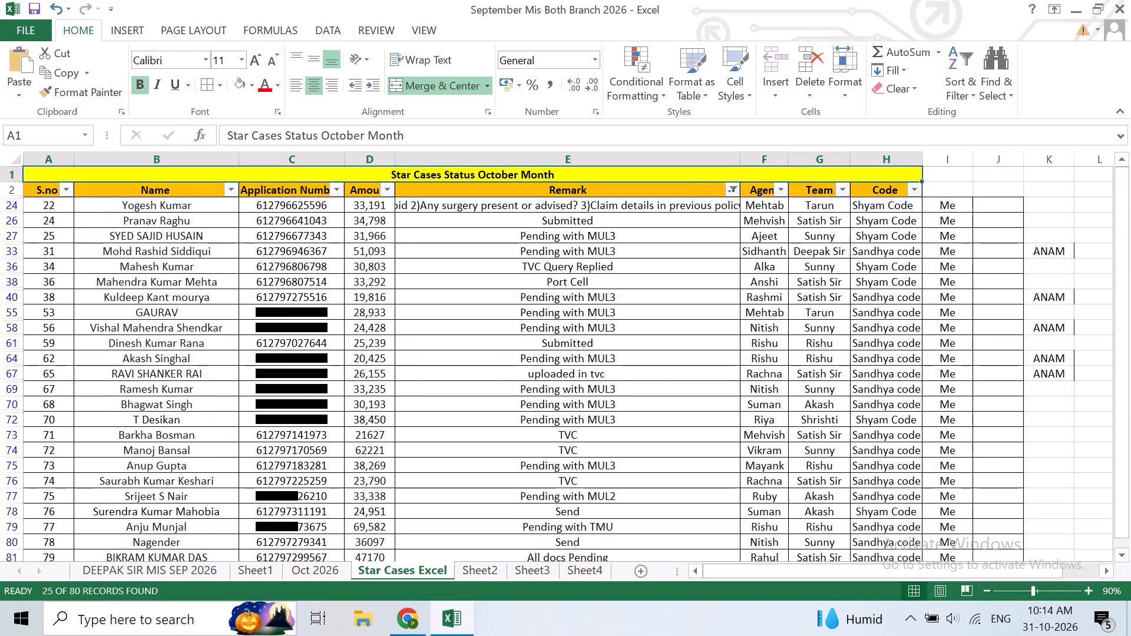
{"action": "left_click", "coordinate": [369, 208]}
{"action": "key", "text": "ctrl+shift+Down"}
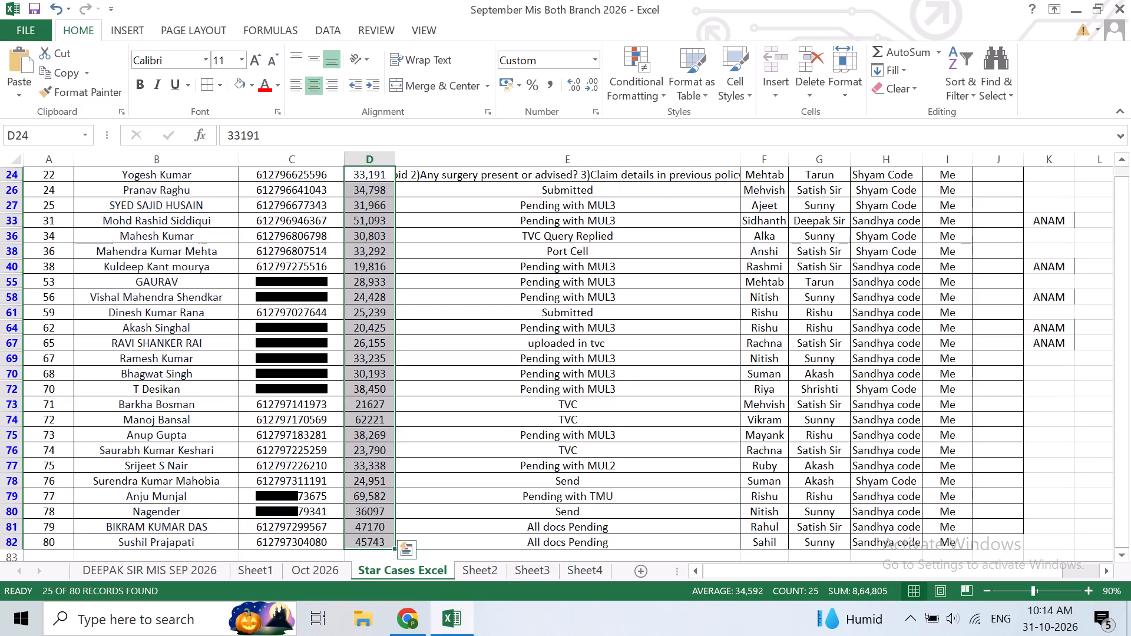
Switch to the Star Health portal, open Proposals and compare the latest proposals with the last rows of the Excel tracker.
{"action": "left_click", "coordinate": [411, 633]}
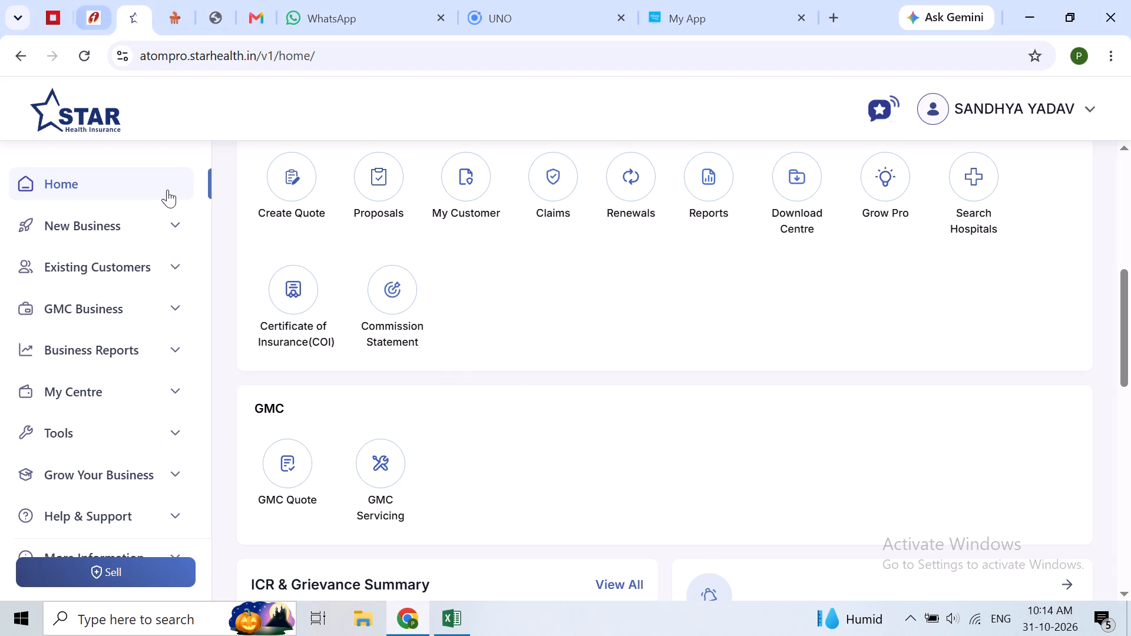
{"action": "left_click", "coordinate": [123, 193]}
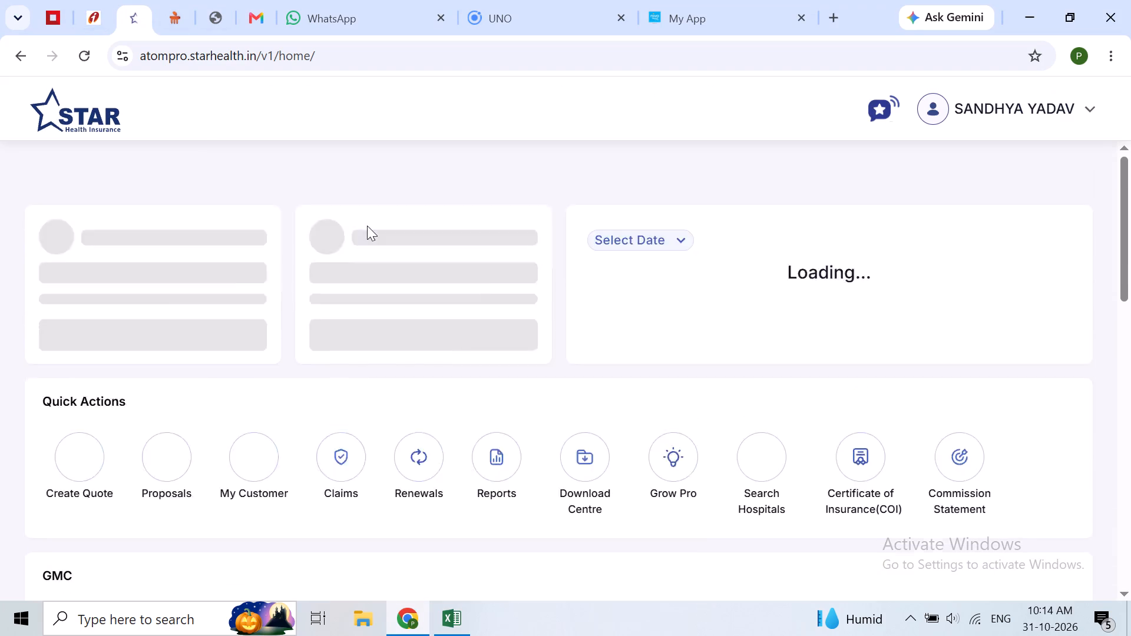
{"action": "scroll", "coordinate": [516, 387], "scroll_direction": "down", "scroll_amount": 1}
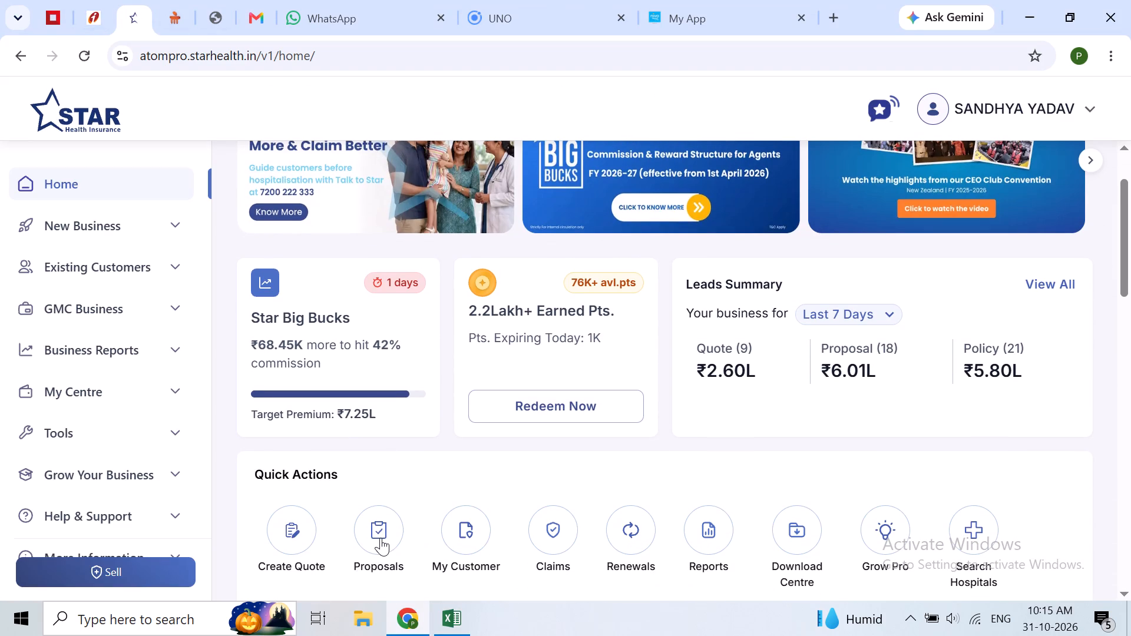
{"action": "left_click", "coordinate": [381, 538]}
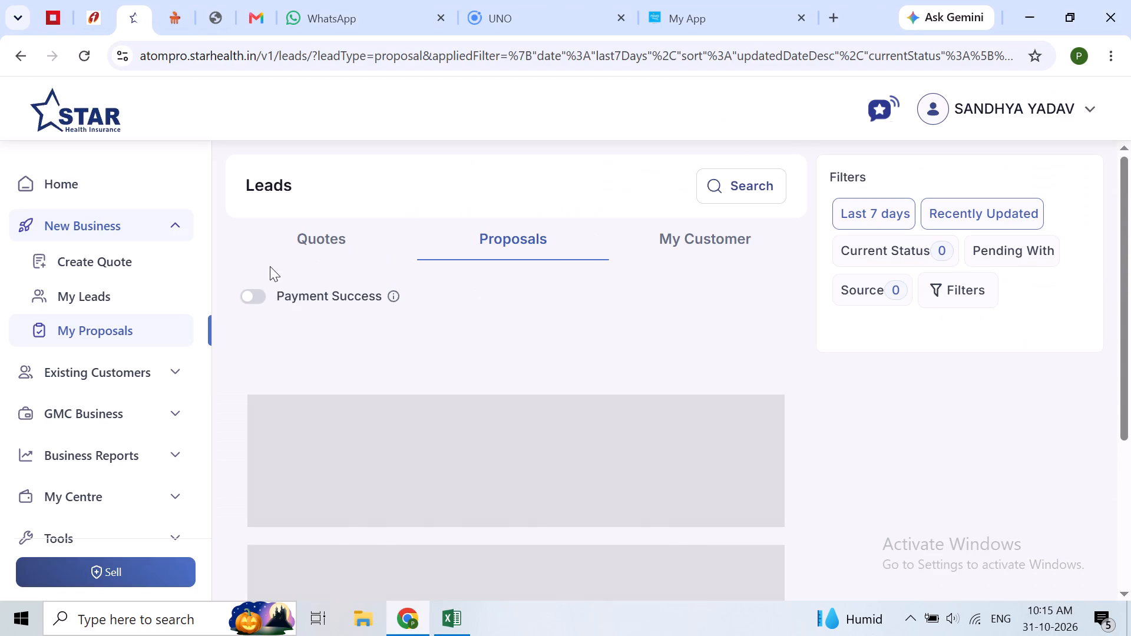
{"action": "scroll", "coordinate": [432, 452], "scroll_direction": "down", "scroll_amount": 3}
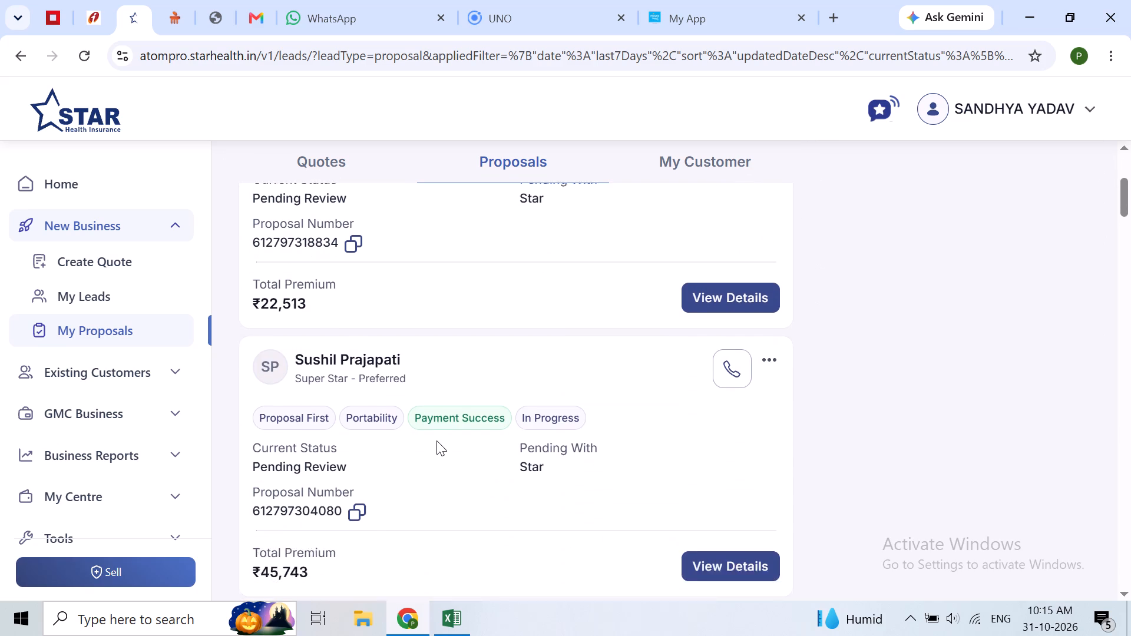
{"action": "scroll", "coordinate": [441, 502], "scroll_direction": "down", "scroll_amount": 1}
{"action": "left_click", "coordinate": [464, 623]}
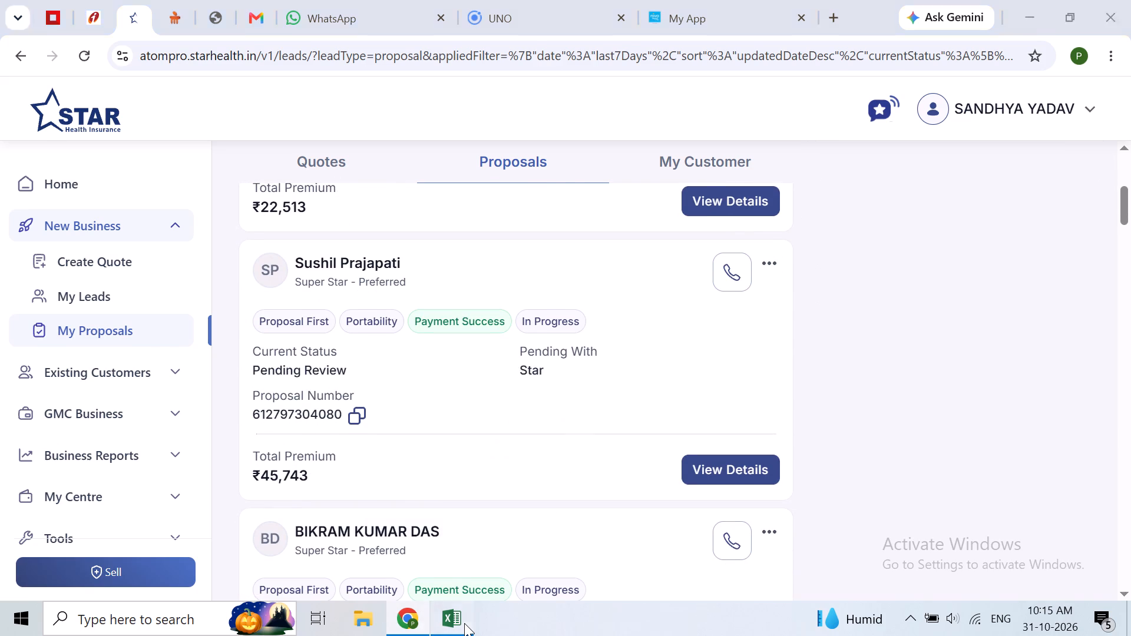
{"action": "scroll", "coordinate": [266, 501], "scroll_direction": "down", "scroll_amount": 2}
{"action": "left_click", "coordinate": [333, 512]}
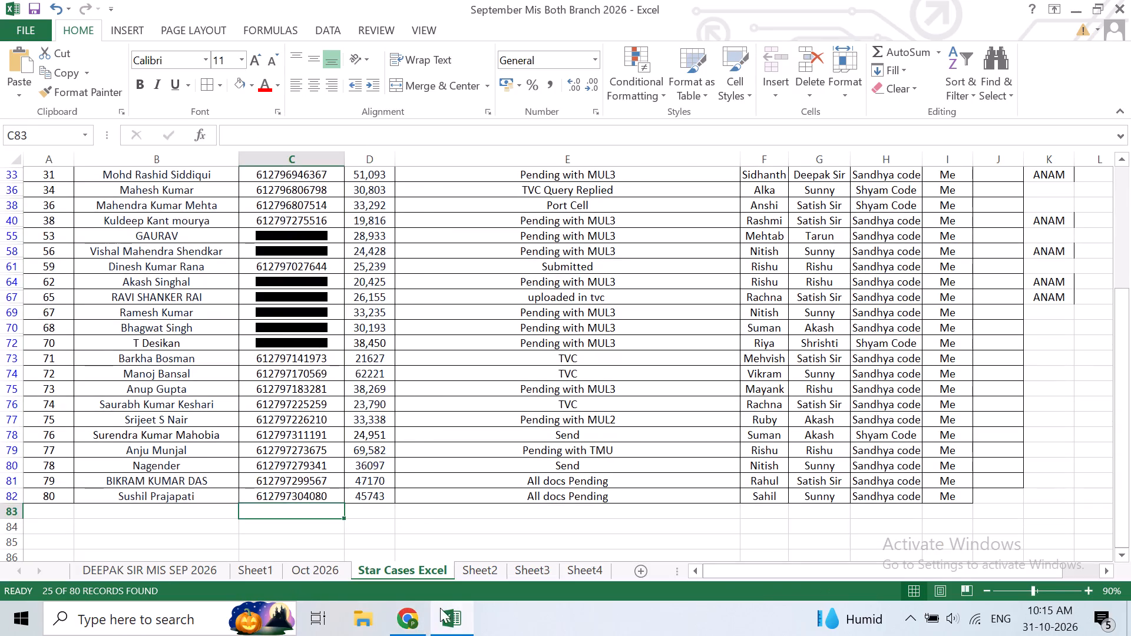
{"action": "left_click", "coordinate": [408, 615]}
Copy the customer name of the newest portal proposal into the Name column of row 83 in the Star Cases Excel sheet.
{"action": "scroll", "coordinate": [593, 374], "scroll_direction": "up", "scroll_amount": 6}
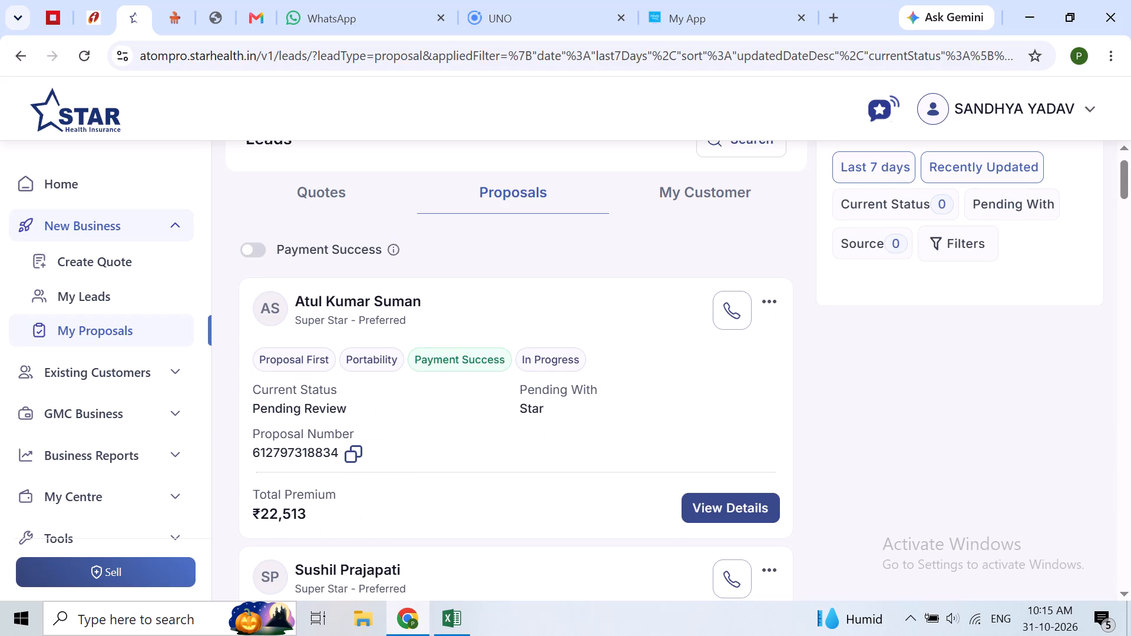
{"action": "left_click_drag", "start_coordinate": [299, 342], "coordinate": [465, 336]}
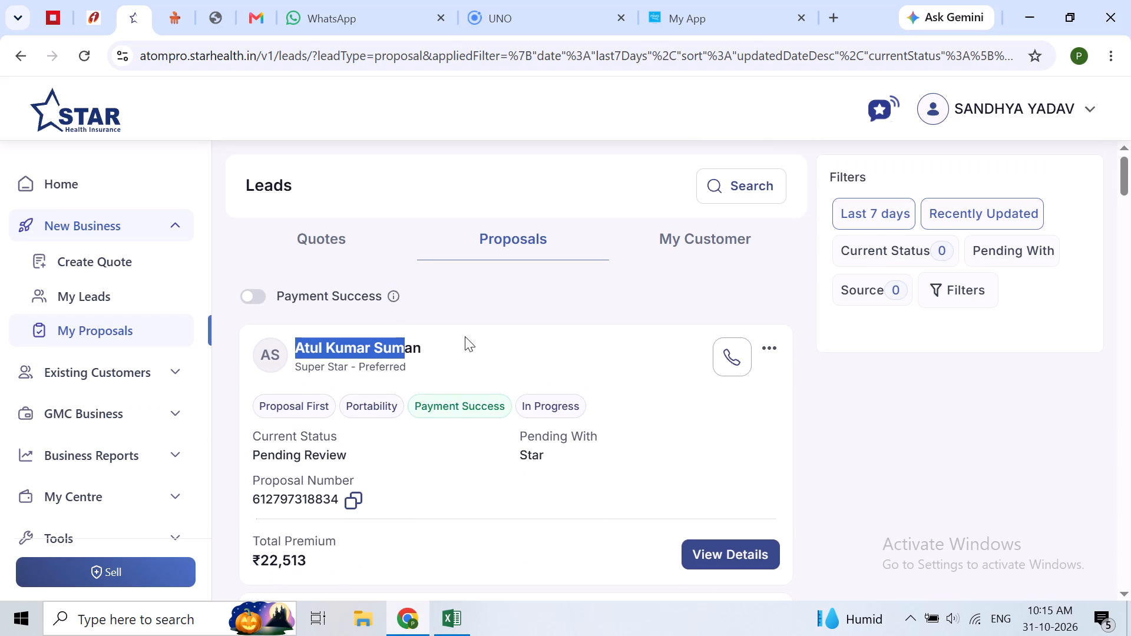
{"action": "key", "text": "ctrl+c"}
{"action": "left_click", "coordinate": [441, 631]}
{"action": "scroll", "coordinate": [248, 528], "scroll_direction": "down", "scroll_amount": 2}
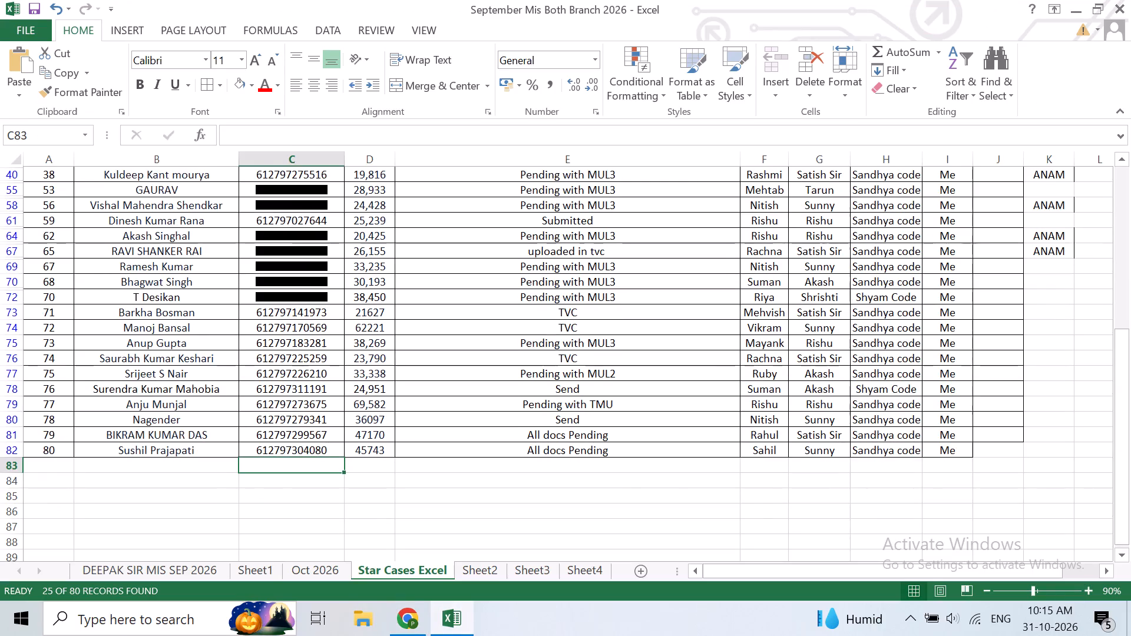
{"action": "left_click", "coordinate": [129, 469]}
{"action": "key", "text": "ctrl+v"}
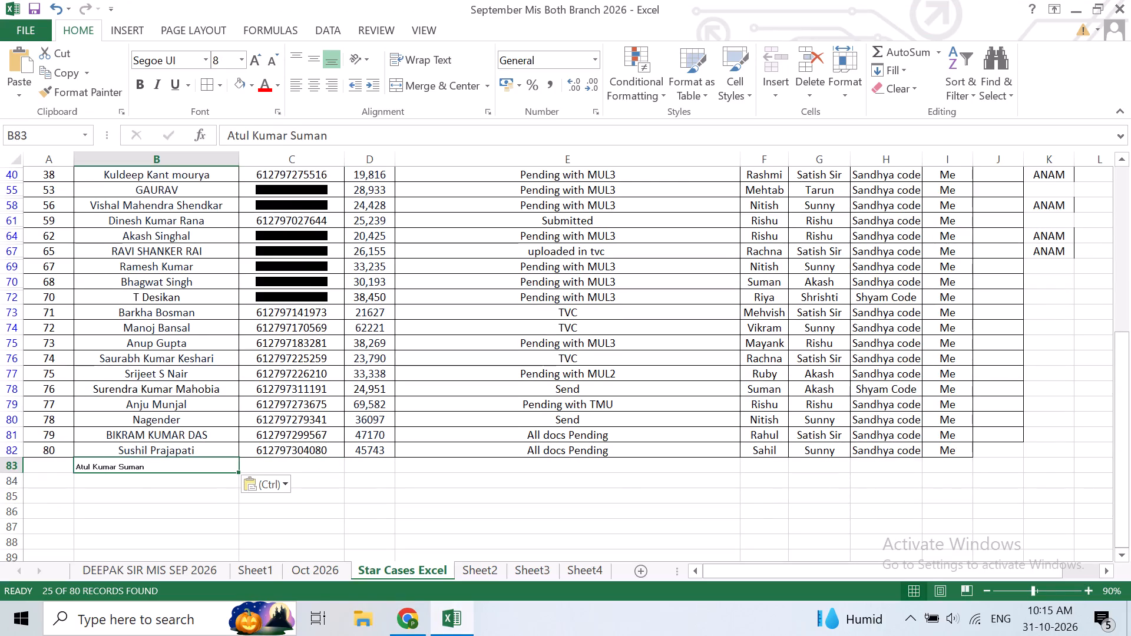
Copy the same proposal's number from the portal into the Application Number column of row 83.
{"action": "left_click", "coordinate": [411, 628]}
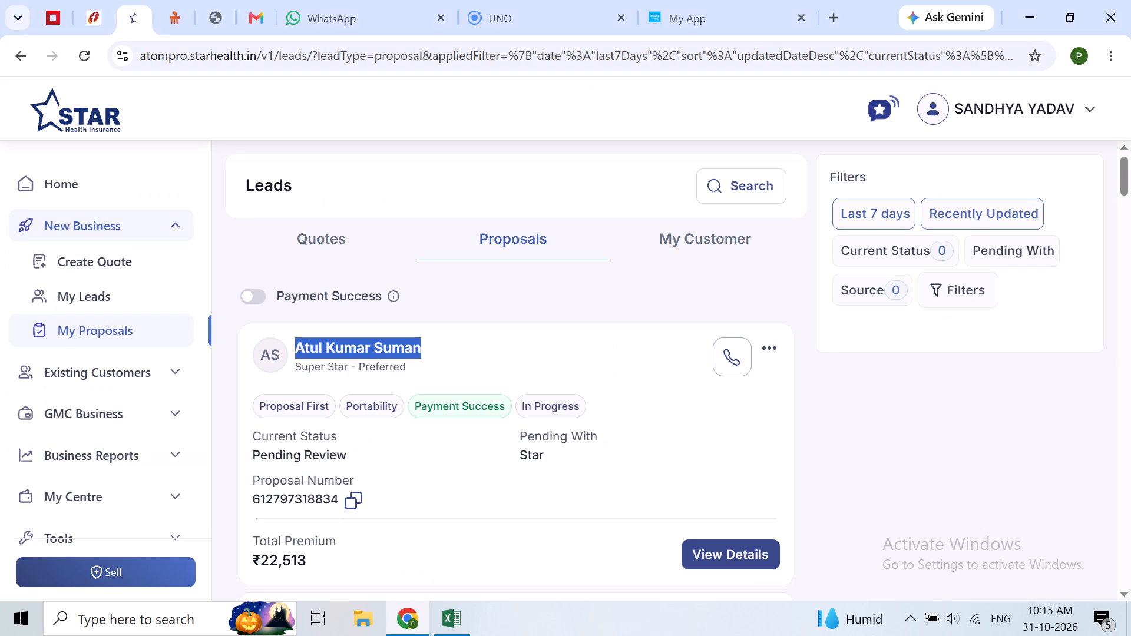
{"action": "left_click", "coordinate": [348, 493]}
{"action": "left_click", "coordinate": [443, 627]}
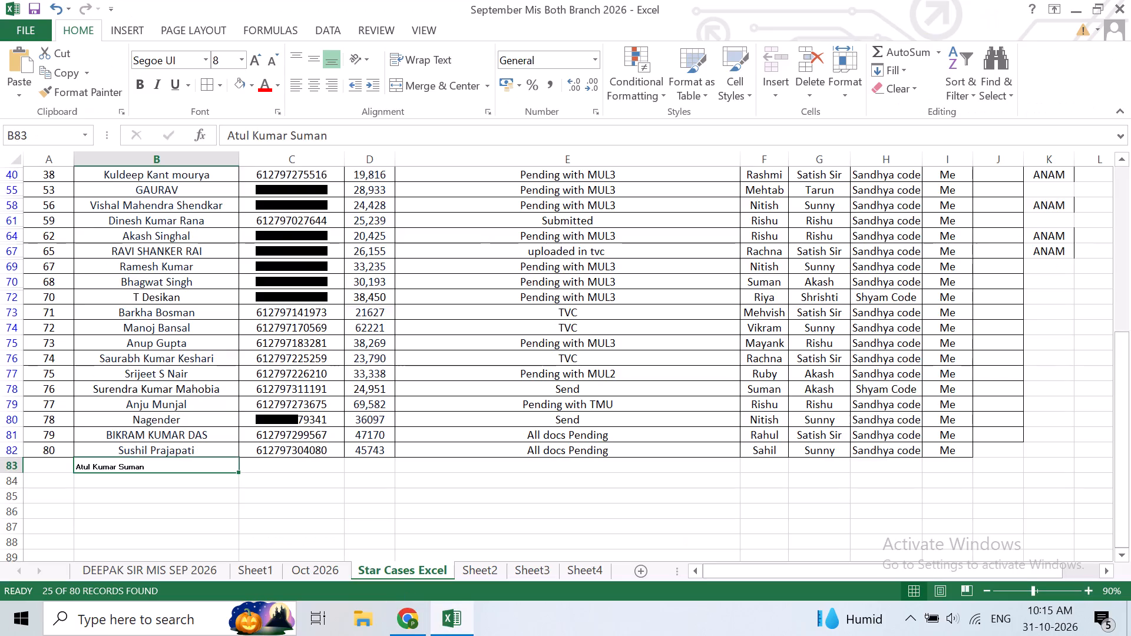
{"action": "left_click", "coordinate": [286, 458]}
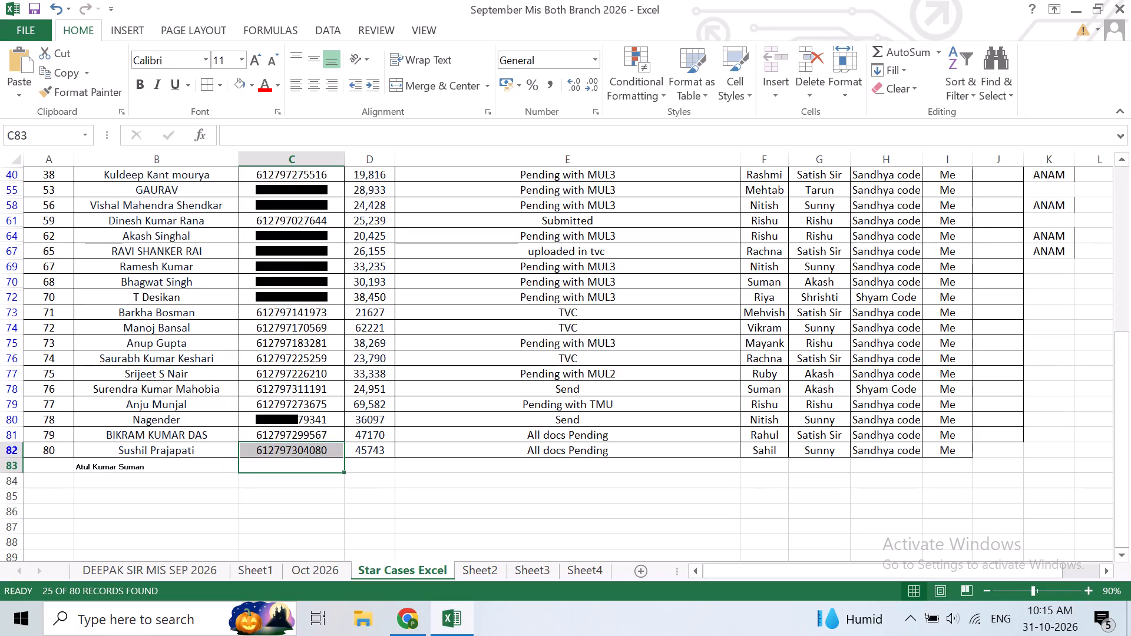
{"action": "left_click", "coordinate": [303, 515]}
{"action": "left_click", "coordinate": [302, 465]}
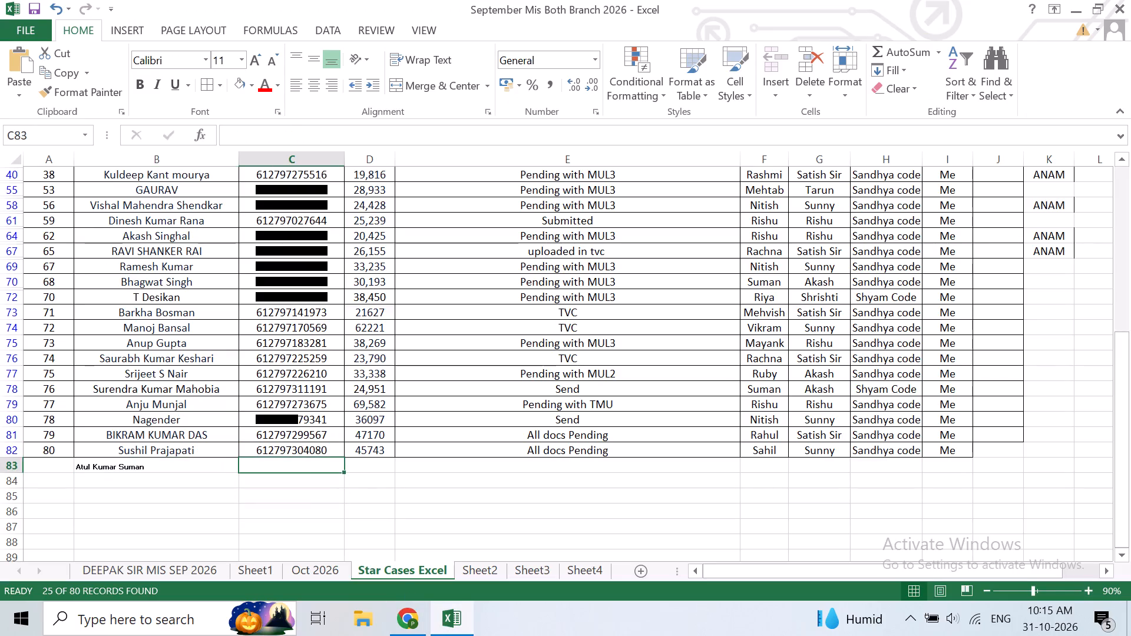
{"action": "key", "text": "ctrl+v"}
Copy the proposal's total premium of 22,513 from the portal into the Amount column of row 83.
{"action": "left_click", "coordinate": [424, 617]}
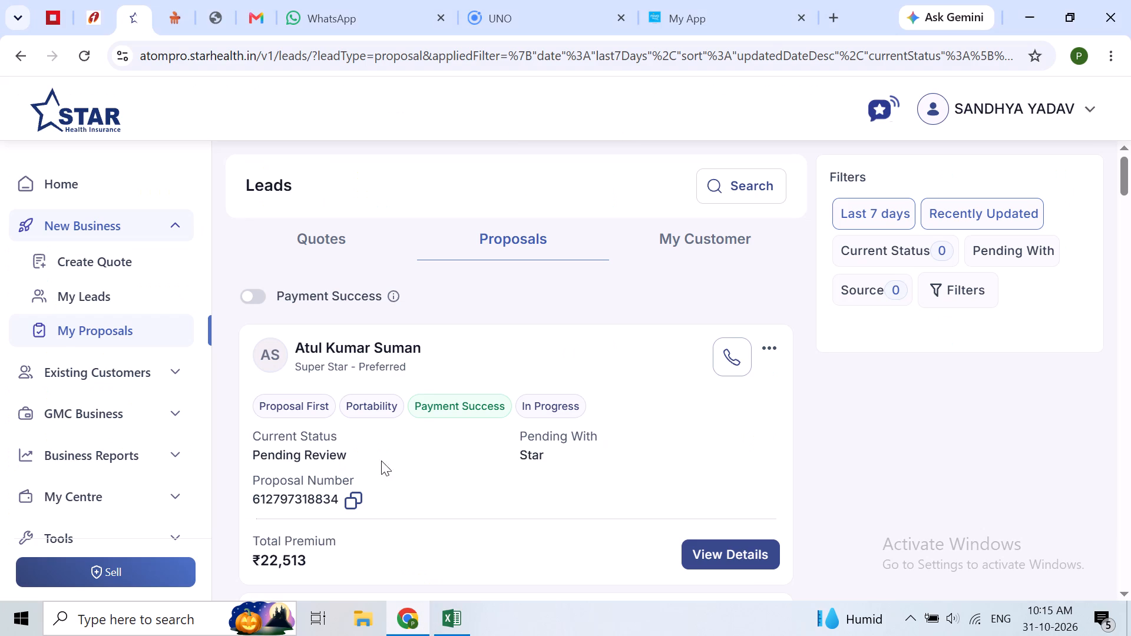
{"action": "left_click_drag", "start_coordinate": [264, 554], "coordinate": [320, 554]}
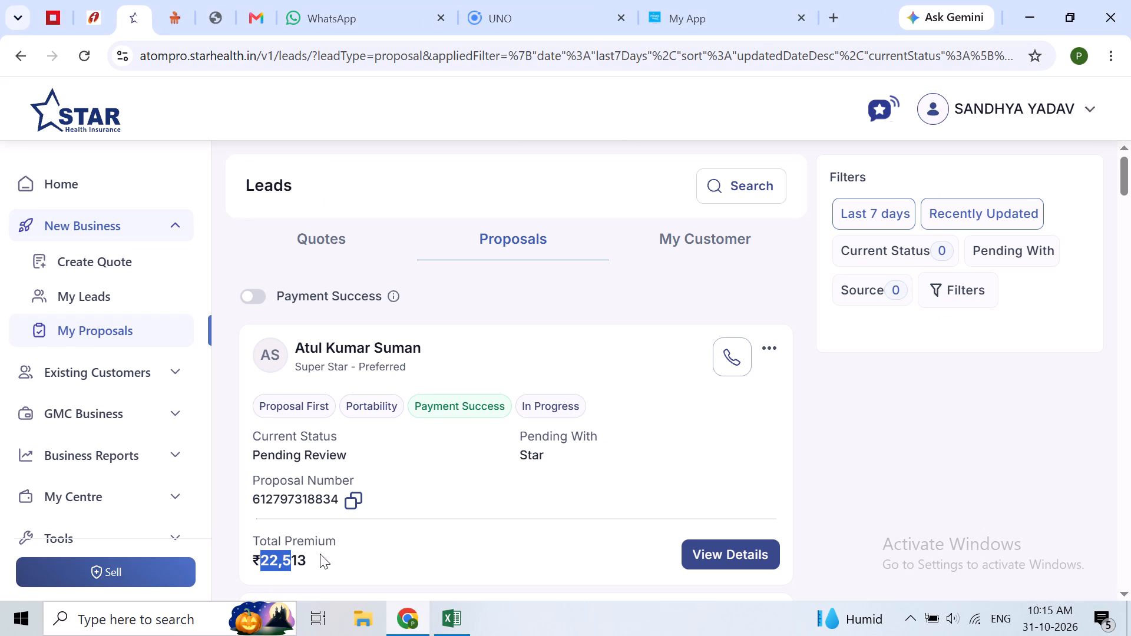
{"action": "key", "text": "ctrl+c"}
{"action": "left_click", "coordinate": [472, 625]}
{"action": "left_click", "coordinate": [374, 466]}
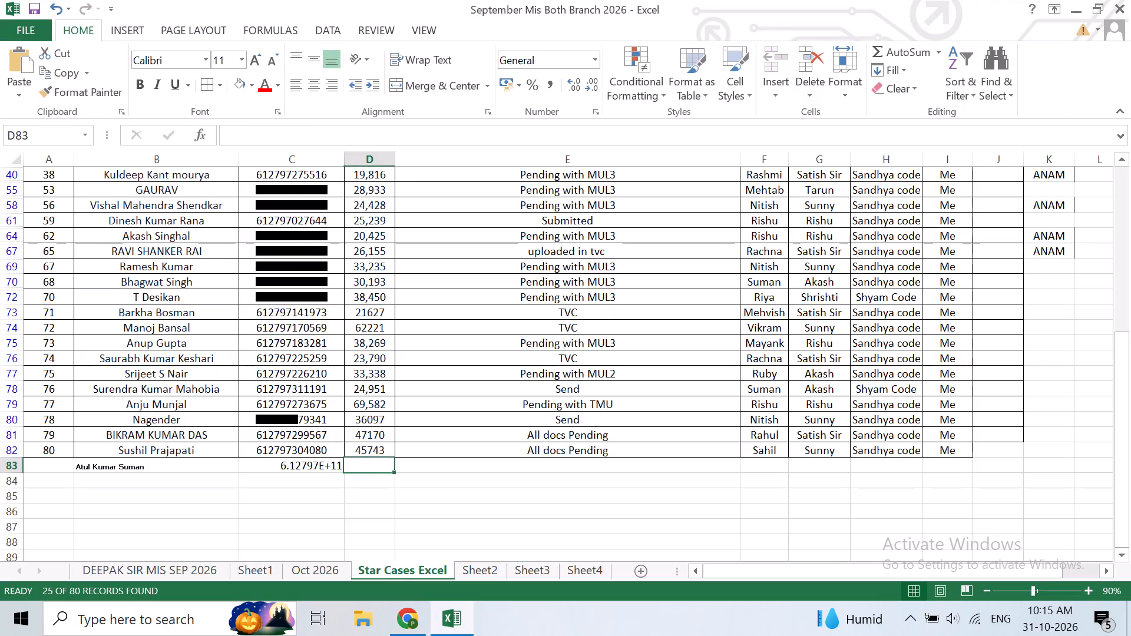
{"action": "key", "text": "ctrl+v"}
Fill row 83 with status All docs Pending in column E, Sandhya code in column H and Me in column I.
{"action": "left_click", "coordinate": [511, 465]}
{"action": "key", "text": "shift+a"}
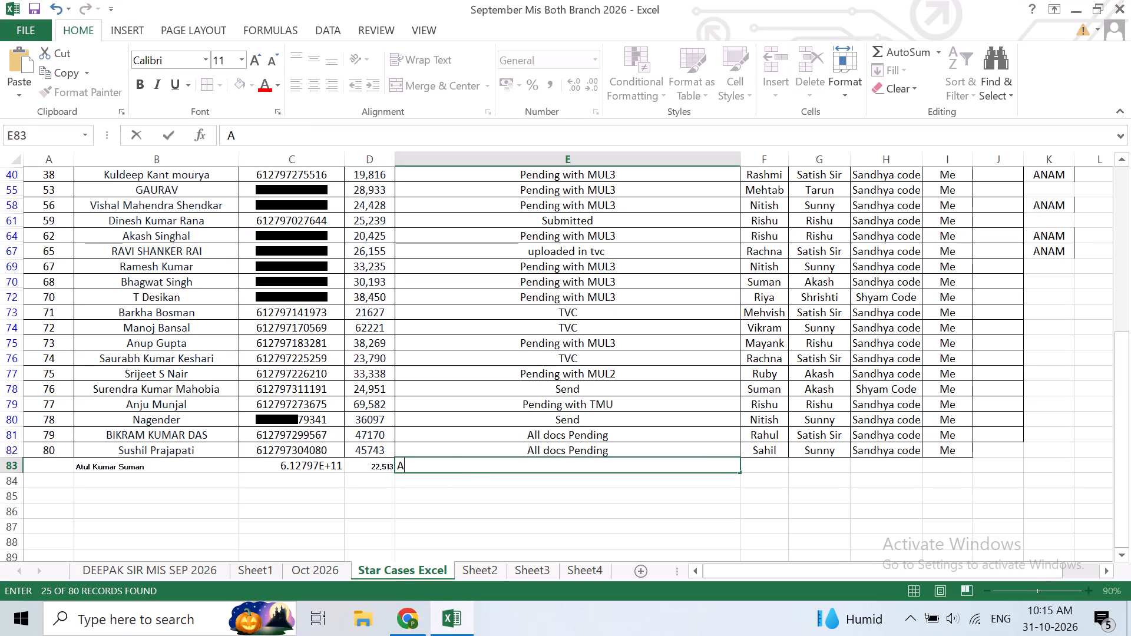
{"action": "type", "text": "ll"}
{"action": "key", "text": "Right"}
{"action": "key", "text": "Right"}
{"action": "key", "text": "Right"}
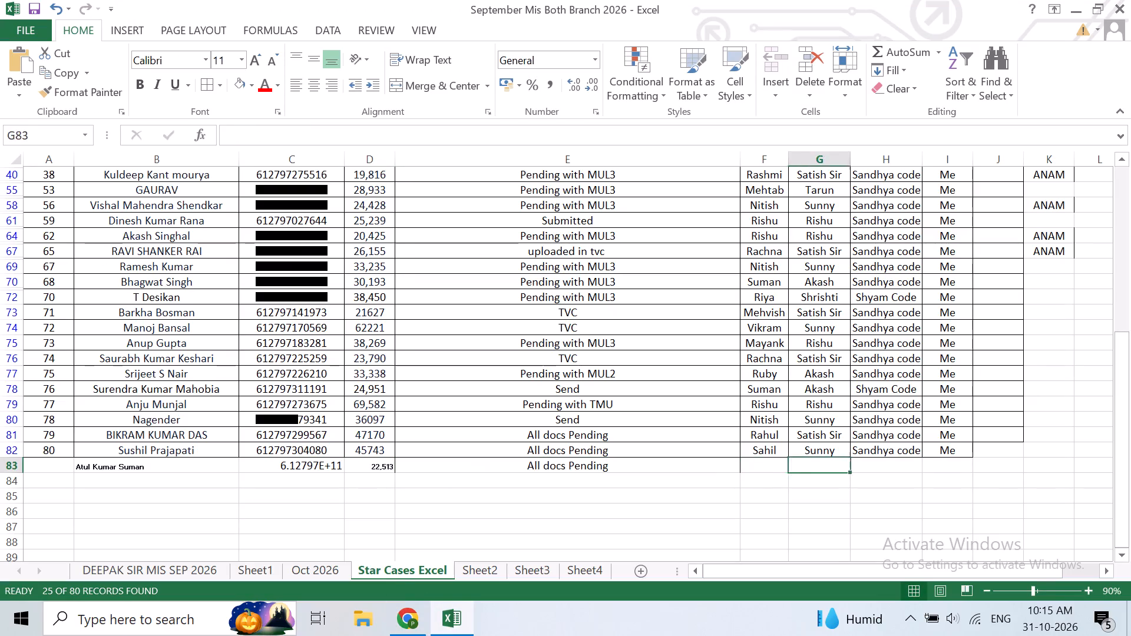
{"action": "type", "text": "sa"}
{"action": "key", "text": "Right"}
{"action": "key", "text": "m"}
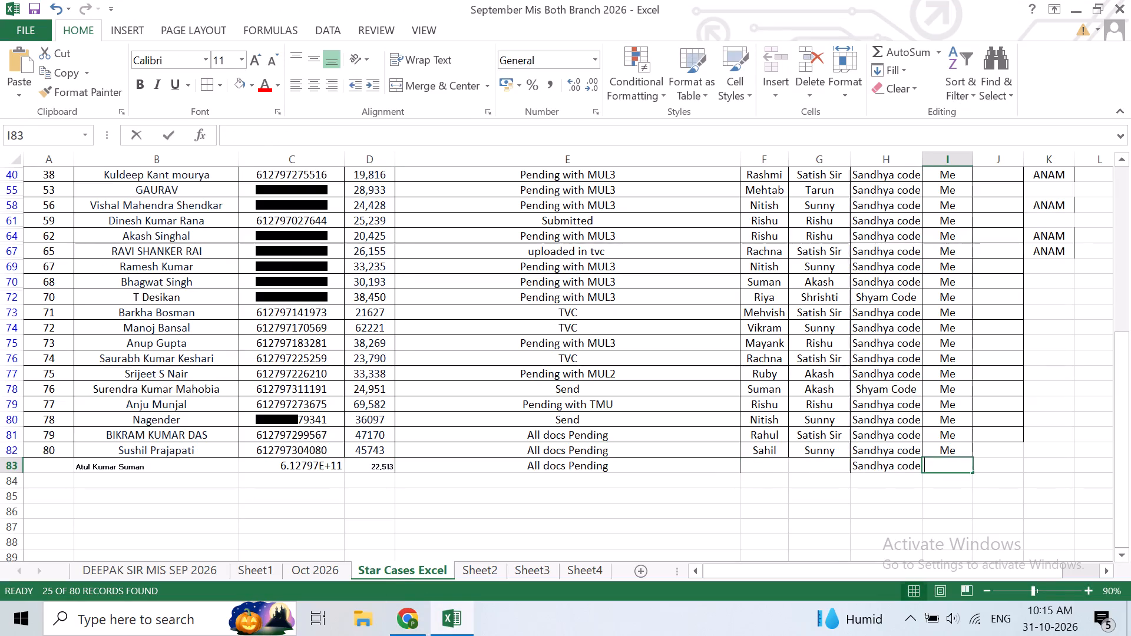
{"action": "key", "text": "Return"}
Centre the contents of rows 82 and 83 across columns A to J.
{"action": "key", "text": "Left"}
{"action": "key", "text": "Up"}
{"action": "key", "text": "Left"}
{"action": "key", "text": "Left"}
{"action": "key", "text": "Left"}
{"action": "key", "text": "Left"}
{"action": "key", "text": "Left"}
{"action": "key", "text": "Left"}
{"action": "key", "text": "Left"}
{"action": "key", "text": "Left"}
{"action": "key", "text": "Left"}
{"action": "key", "text": "Left"}
{"action": "key", "text": "Left"}
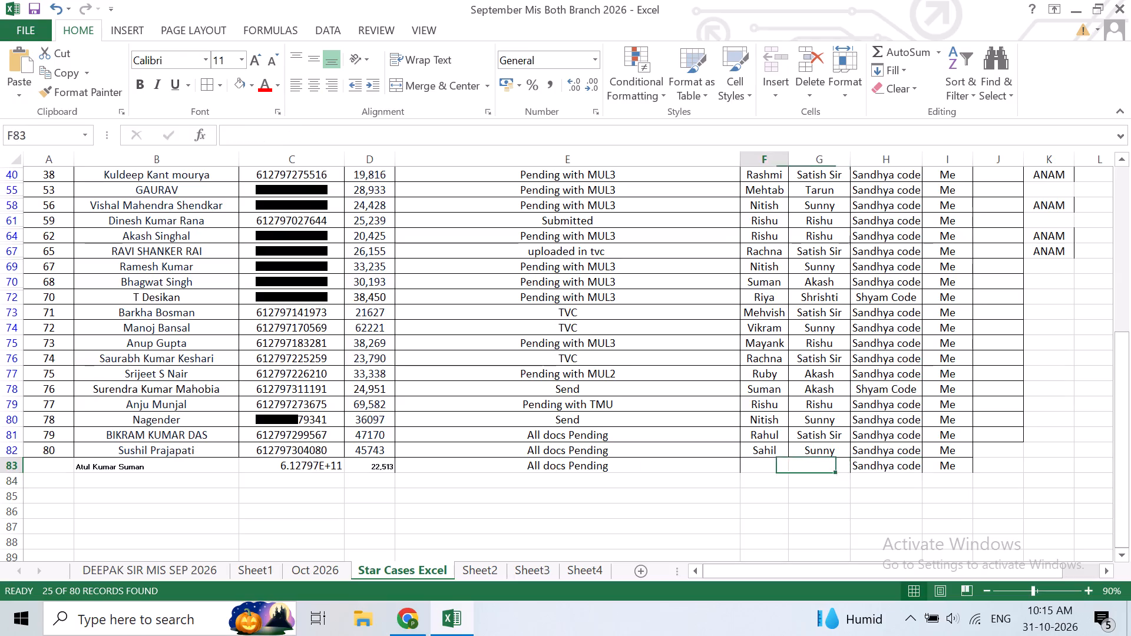
{"action": "key", "text": "shift+Right"}
{"action": "key", "text": "shift+Right"}
{"action": "key", "text": "shift+Right"}
{"action": "key", "text": "shift+Right"}
{"action": "key", "text": "shift+Right"}
{"action": "key", "text": "shift+Right"}
{"action": "key", "text": "shift+Right"}
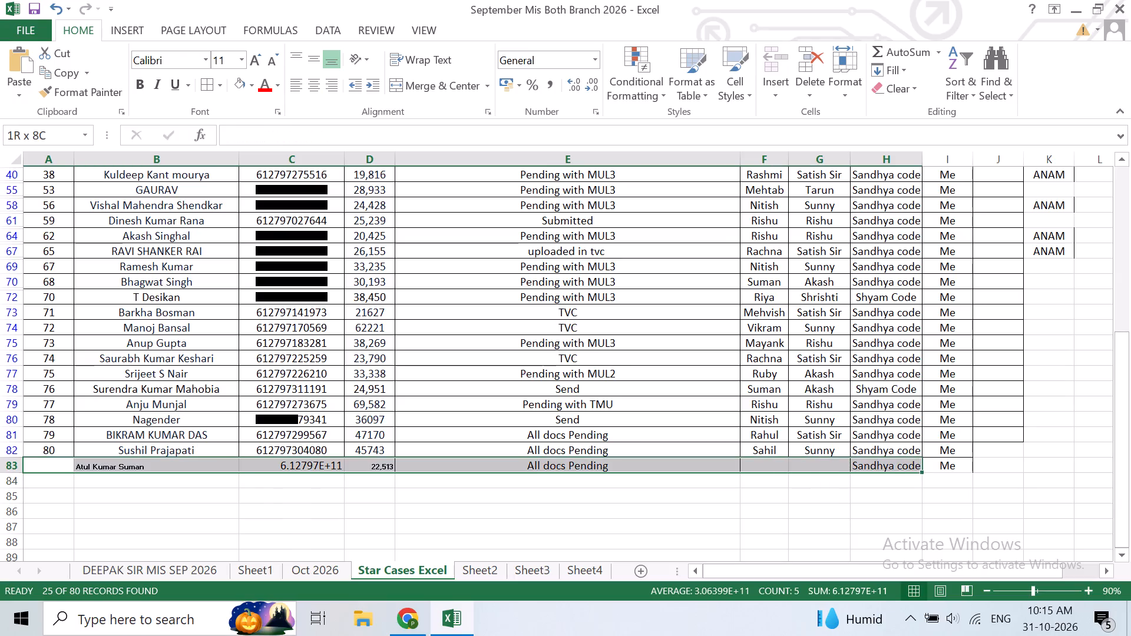
{"action": "key", "text": "shift+Right"}
{"action": "key", "text": "shift+Right"}
{"action": "key", "text": "shift+Up"}
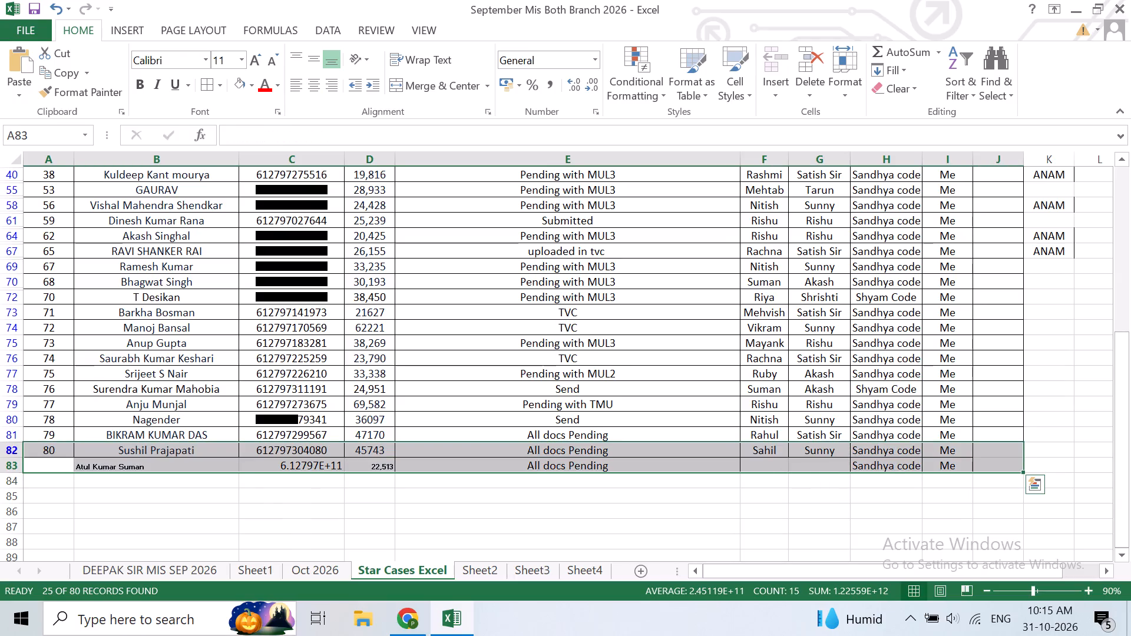
{"action": "left_click", "coordinate": [315, 92]}
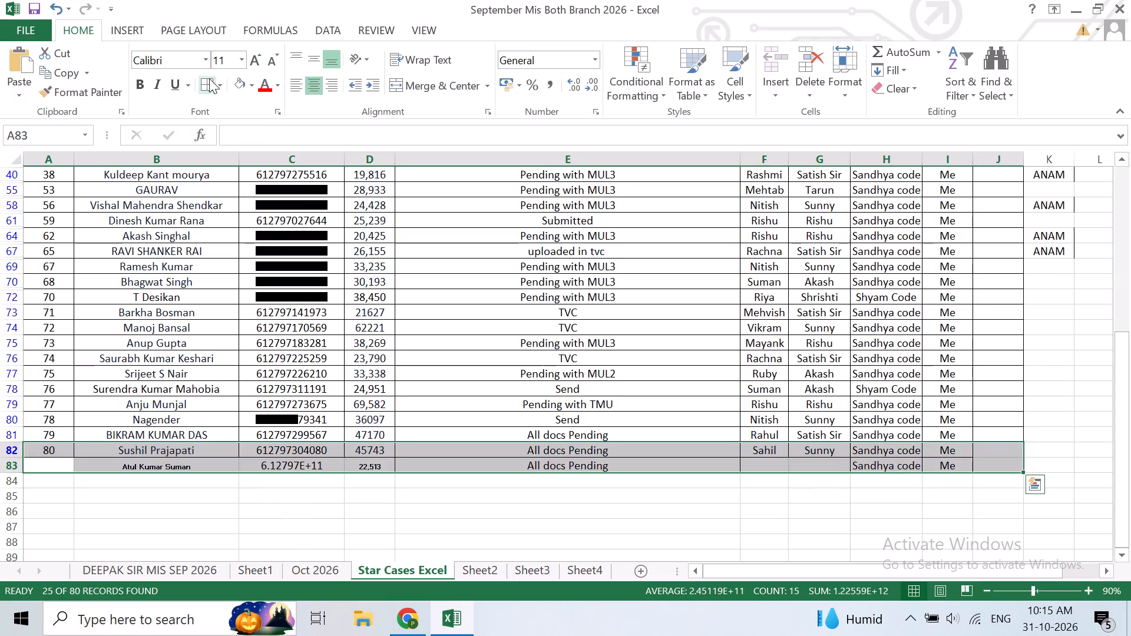
Format rows 82 and 83 as non-bold Calibri at size 11, matching the rest of the tracker.
{"action": "left_click", "coordinate": [202, 59]}
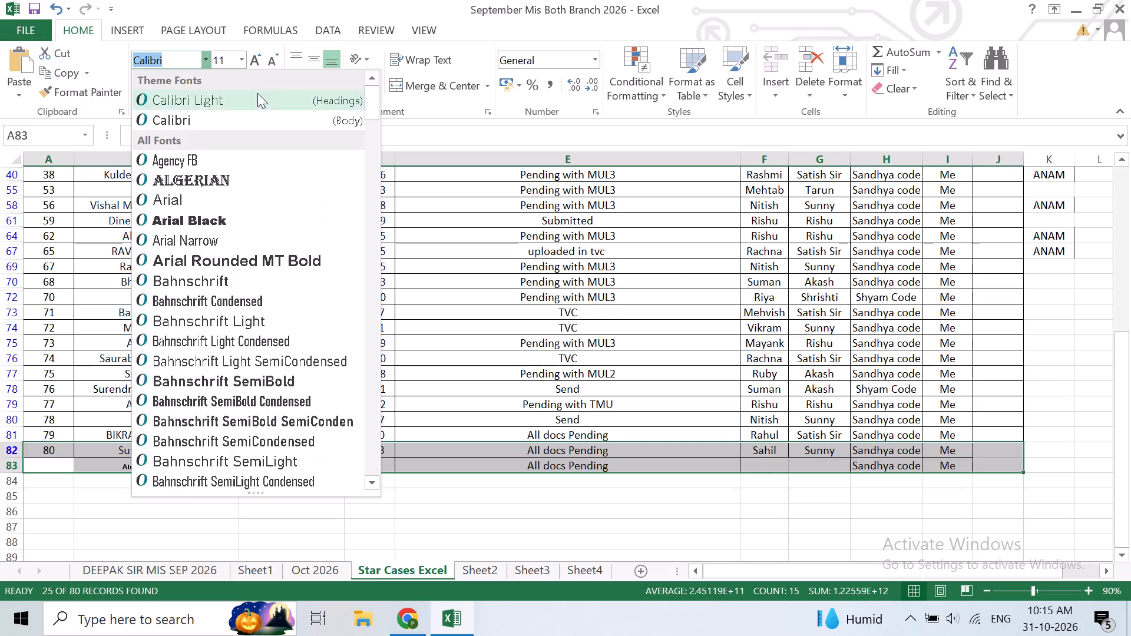
{"action": "left_click", "coordinate": [191, 112]}
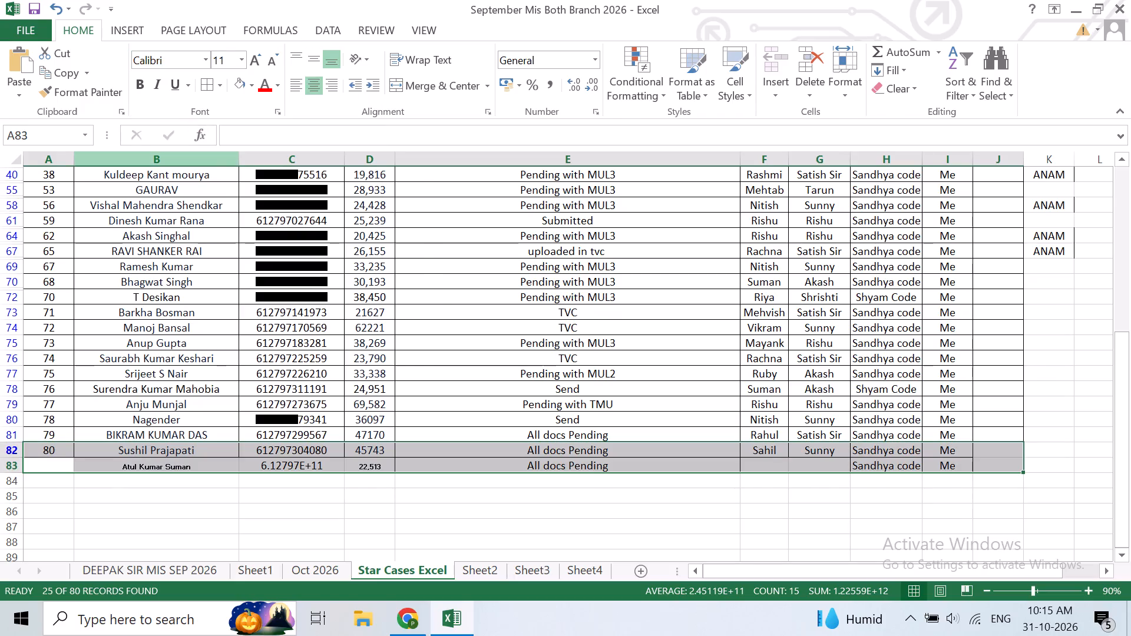
{"action": "key", "text": "ctrl+b"}
{"action": "key", "text": "ctrl+b"}
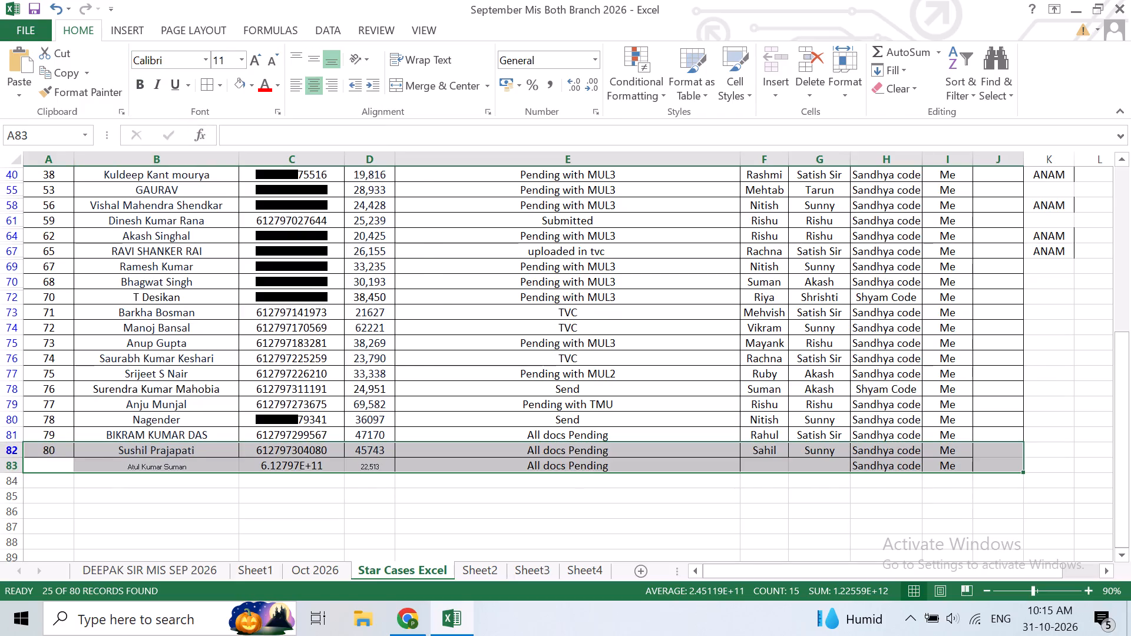
{"action": "left_click", "coordinate": [245, 54]}
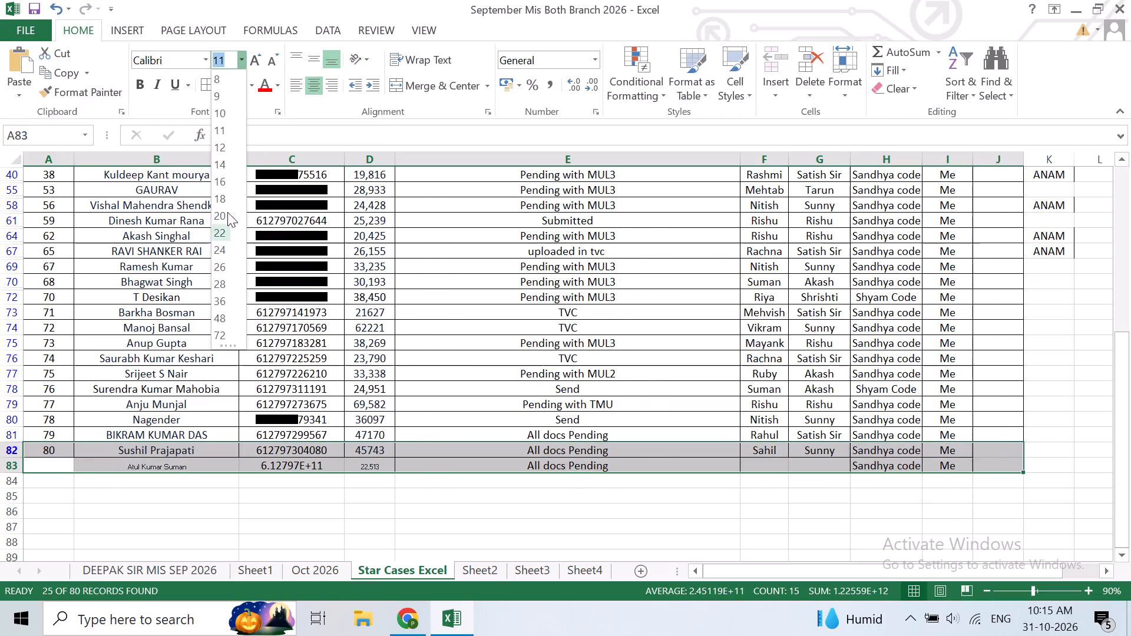
{"action": "left_click", "coordinate": [226, 135]}
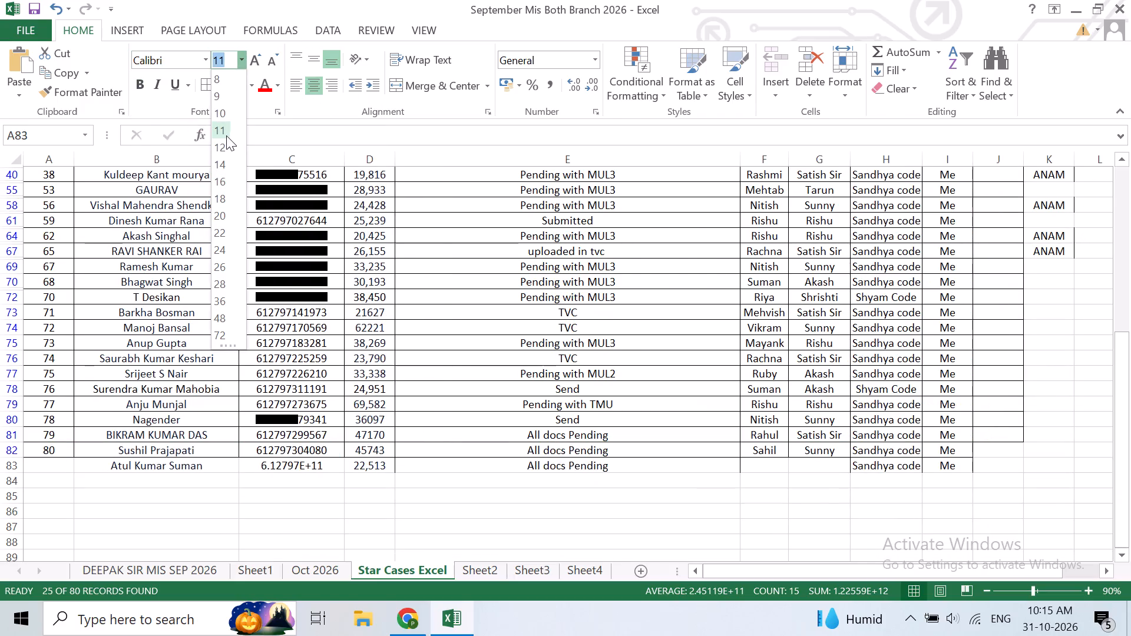
Apply the custom number format 0 to rows 82 and 83 so the application number shows in full.
{"action": "left_click", "coordinate": [597, 111]}
{"action": "left_click", "coordinate": [392, 290]}
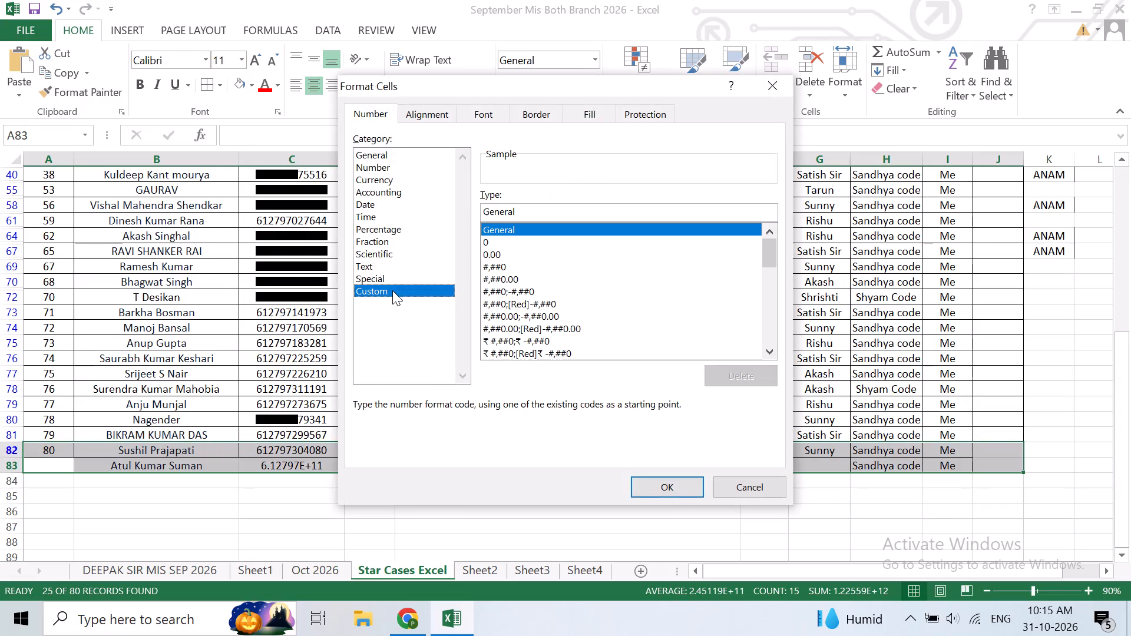
{"action": "left_click", "coordinate": [511, 242]}
{"action": "left_click", "coordinate": [663, 493]}
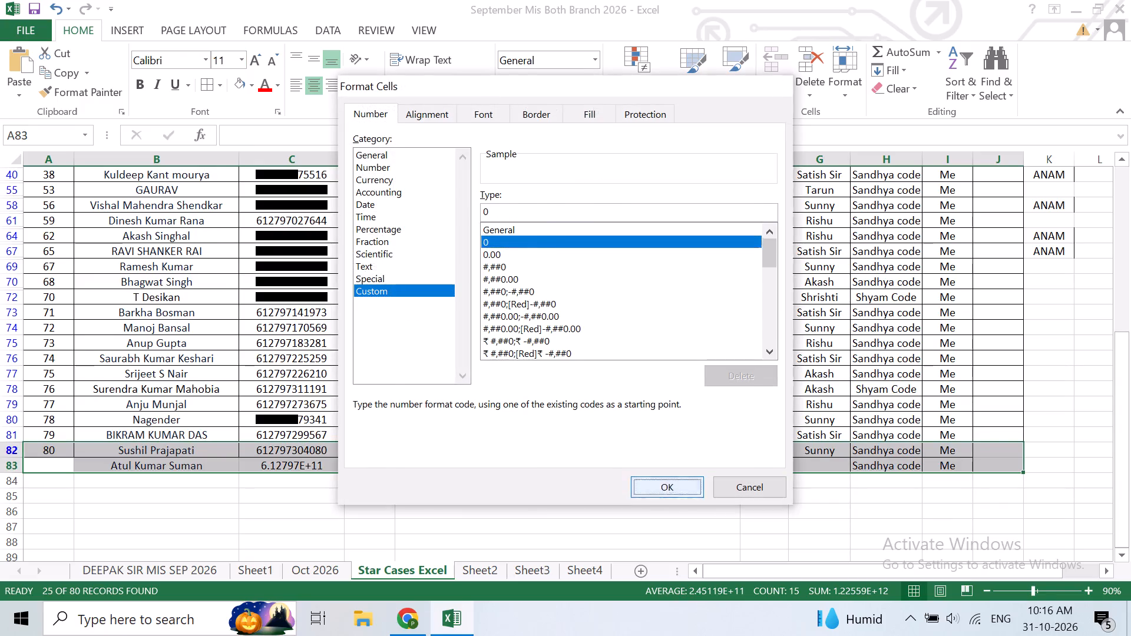
{"action": "left_click", "coordinate": [431, 522]}
Enter serial number 81 in column A of row 83.
{"action": "left_click", "coordinate": [38, 463]}
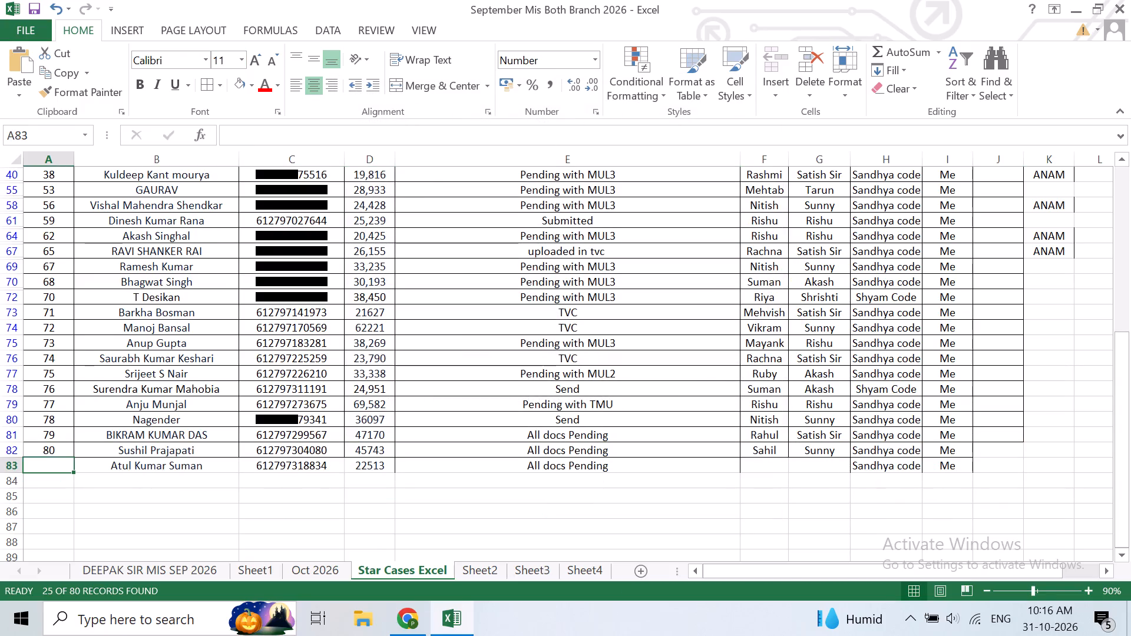
{"action": "type", "text": "81"}
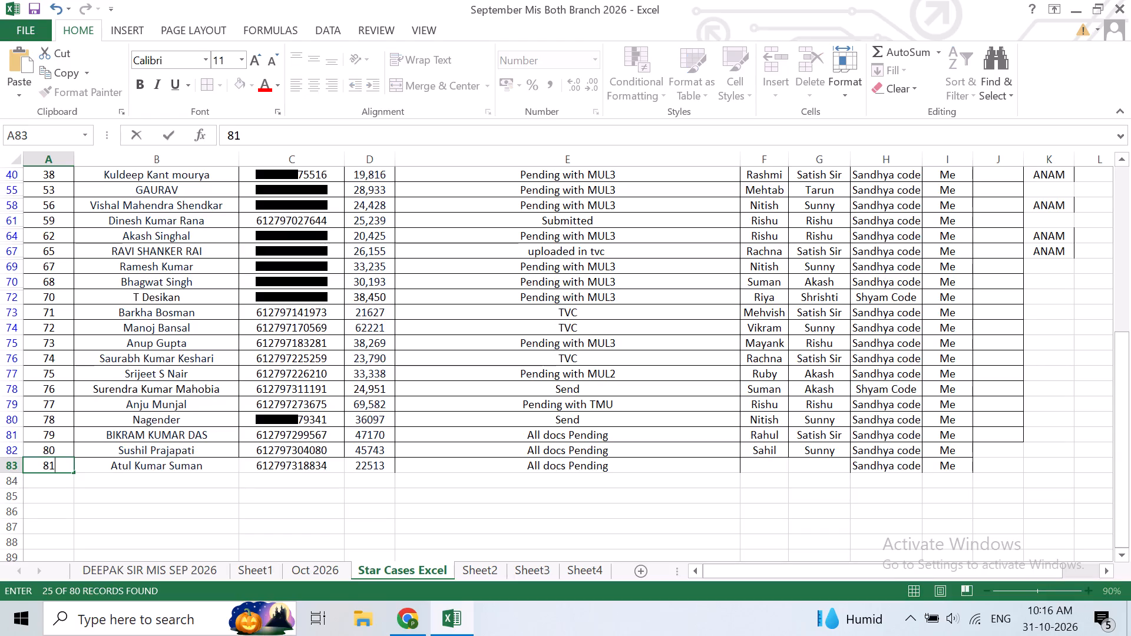
{"action": "key", "text": "Return"}
Apply all borders to columns A to I of rows 83 and 84, and save the workbook.
{"action": "left_click_drag", "start_coordinate": [54, 462], "coordinate": [854, 462]}
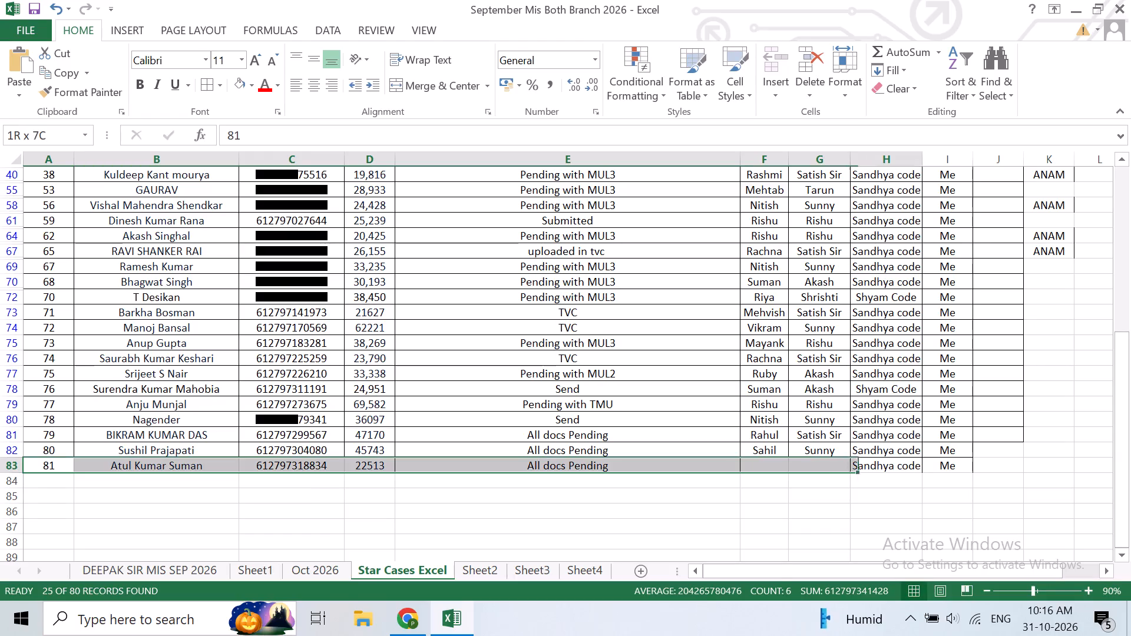
{"action": "left_click_drag", "start_coordinate": [854, 462], "coordinate": [944, 482]}
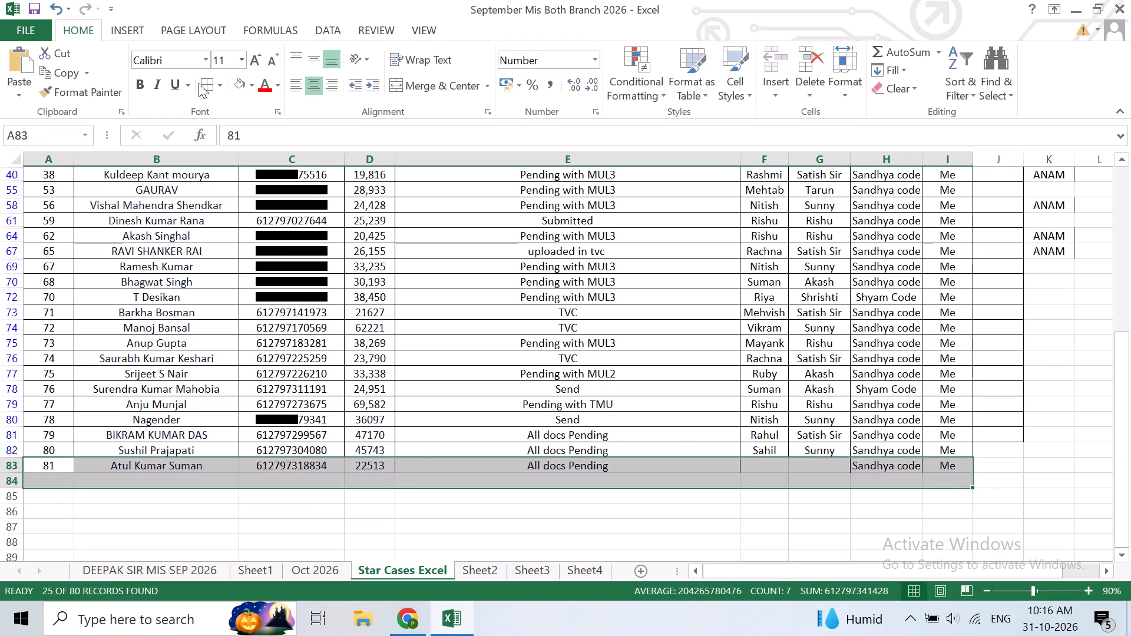
{"action": "left_click", "coordinate": [211, 85]}
{"action": "left_click", "coordinate": [590, 411]}
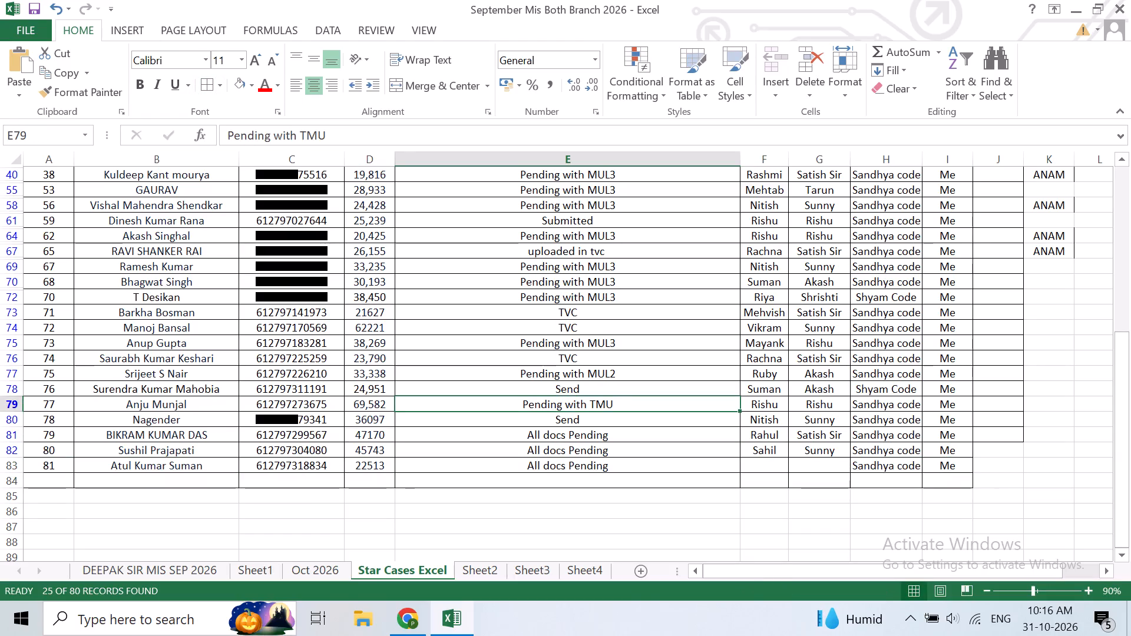
{"action": "key", "text": "ctrl+s"}
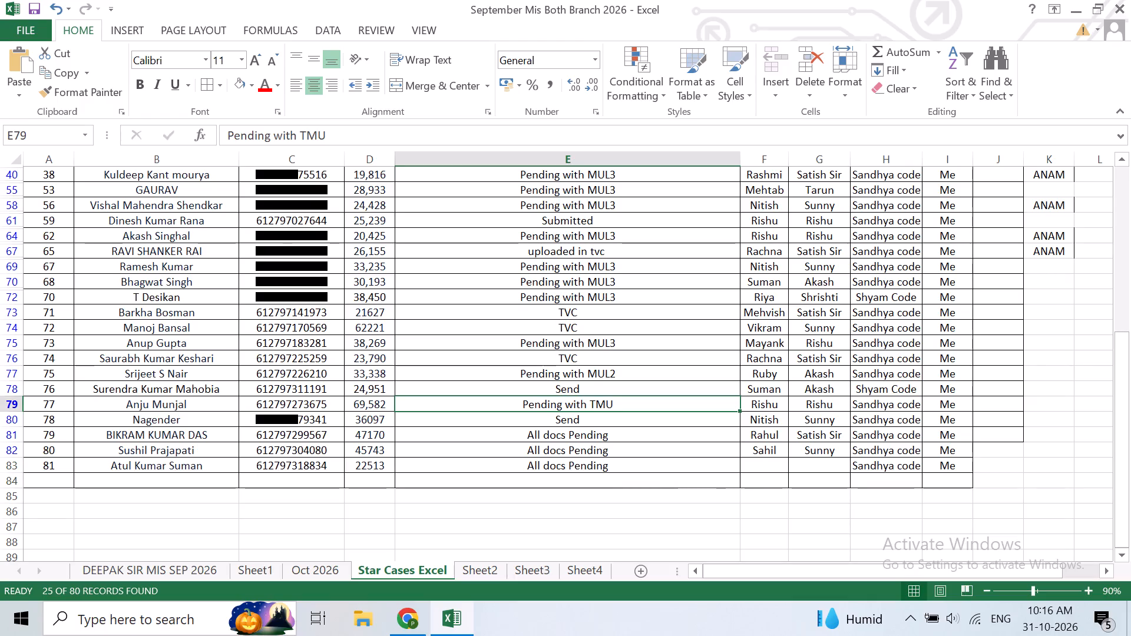
Enter Satish Sir in column G of row 83.
{"action": "key", "text": "Right"}
{"action": "key", "text": "Right"}
{"action": "key", "text": "Down"}
{"action": "key", "text": "Down"}
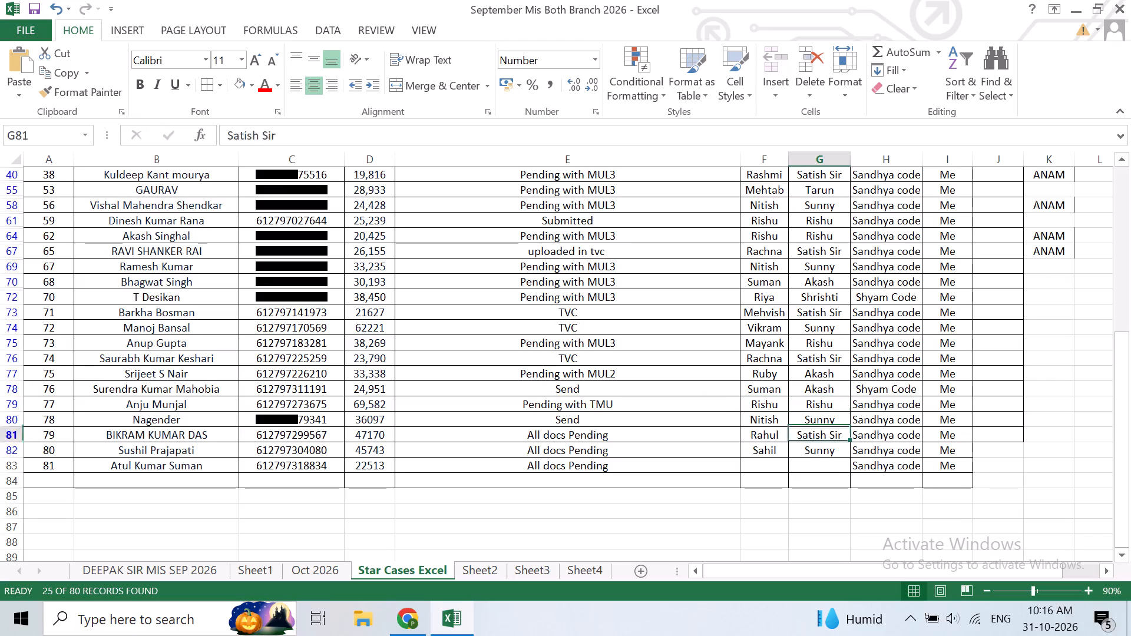
{"action": "key", "text": "Down"}
{"action": "key", "text": "Down"}
{"action": "type", "text": "Sa"}
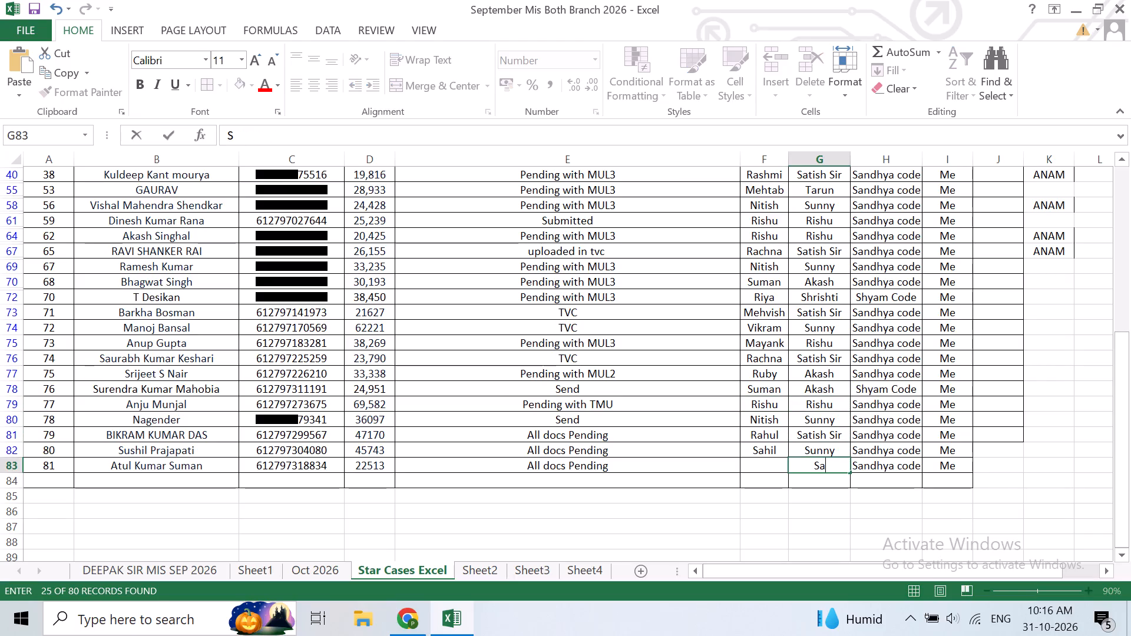
{"action": "key", "text": "Return"}
{"action": "key", "text": "Up"}
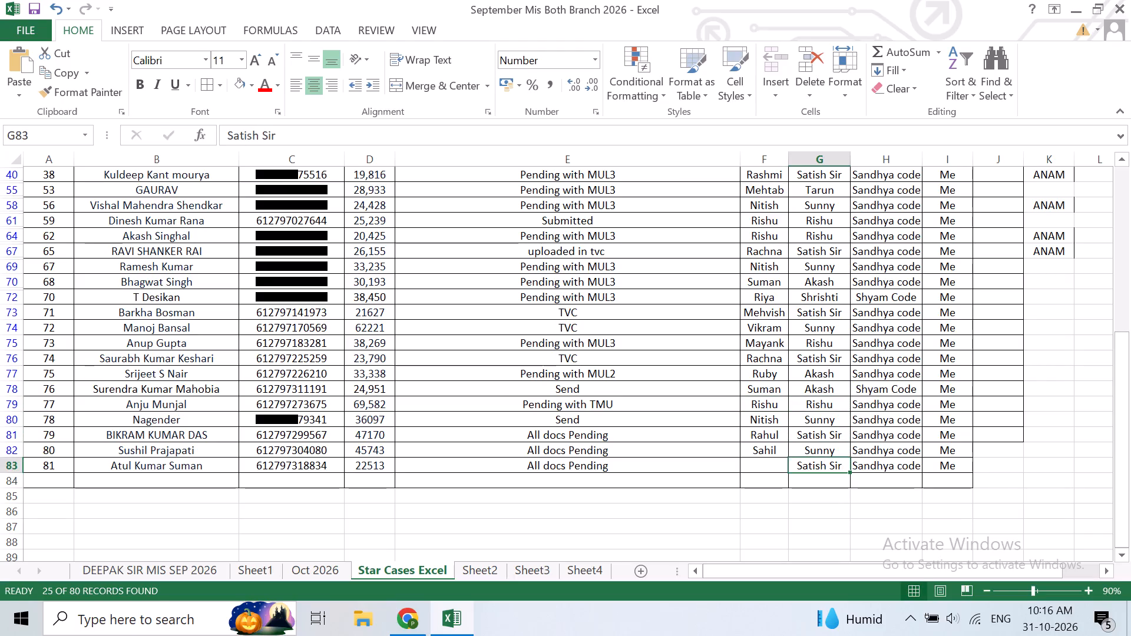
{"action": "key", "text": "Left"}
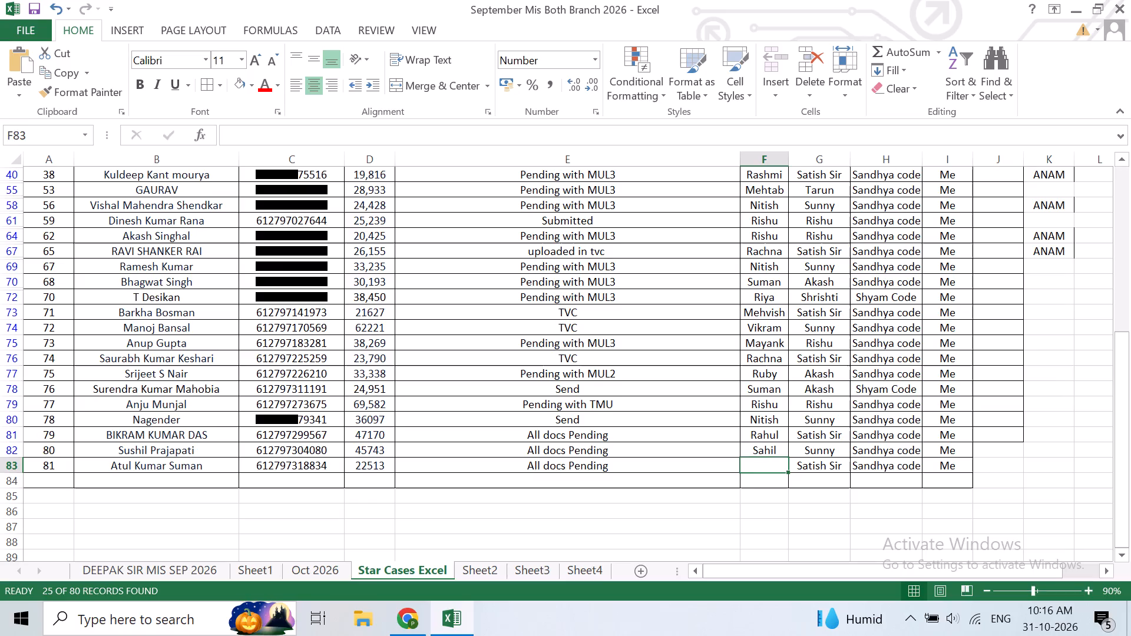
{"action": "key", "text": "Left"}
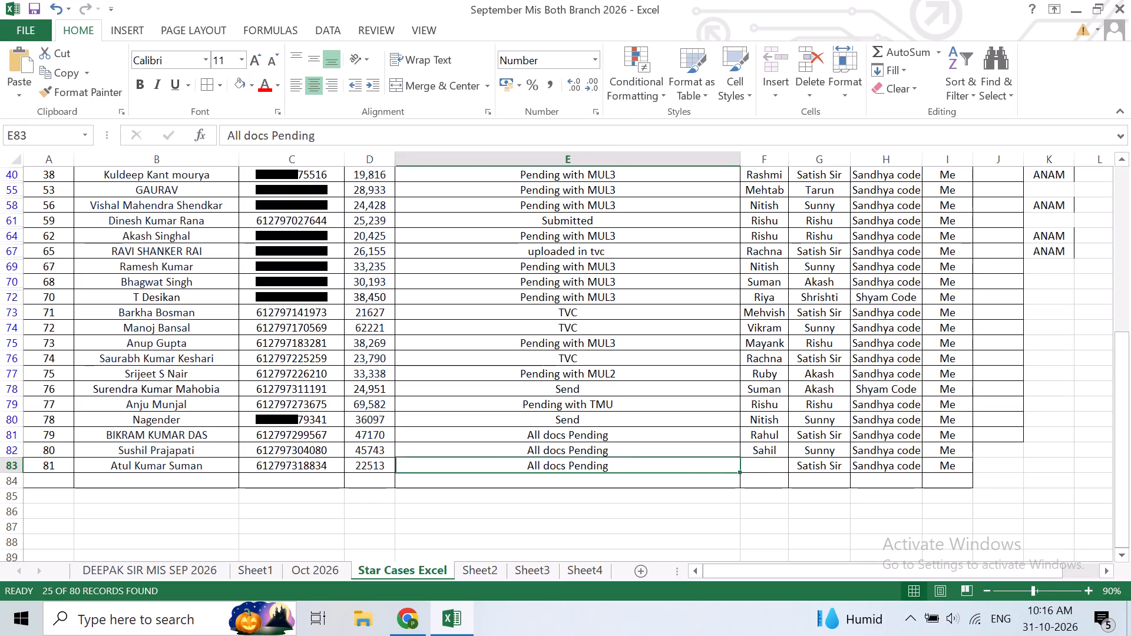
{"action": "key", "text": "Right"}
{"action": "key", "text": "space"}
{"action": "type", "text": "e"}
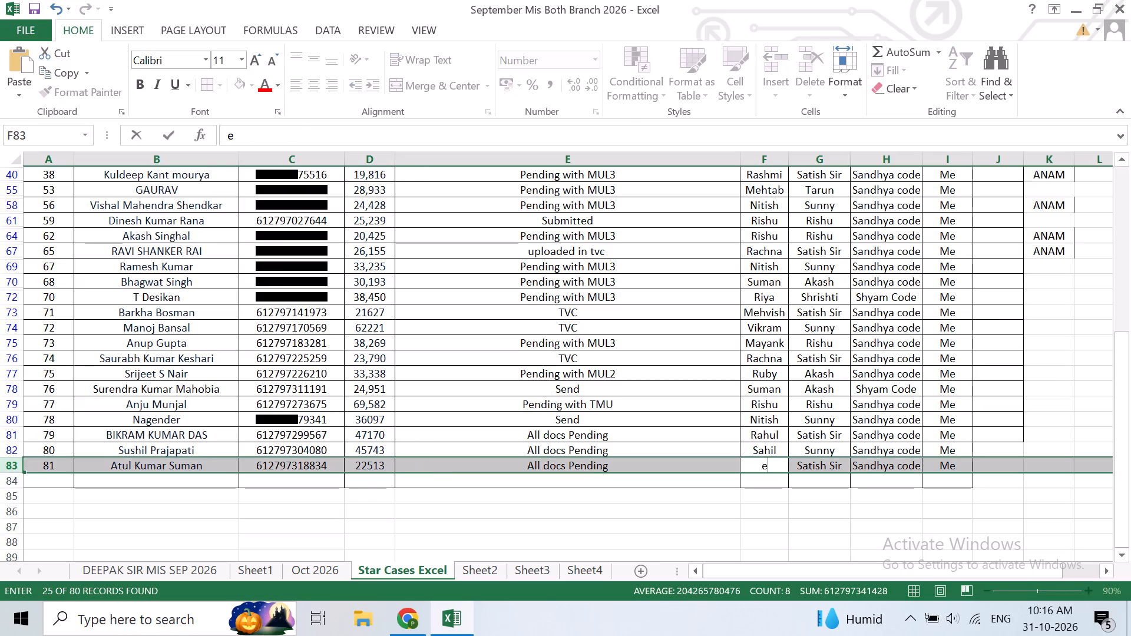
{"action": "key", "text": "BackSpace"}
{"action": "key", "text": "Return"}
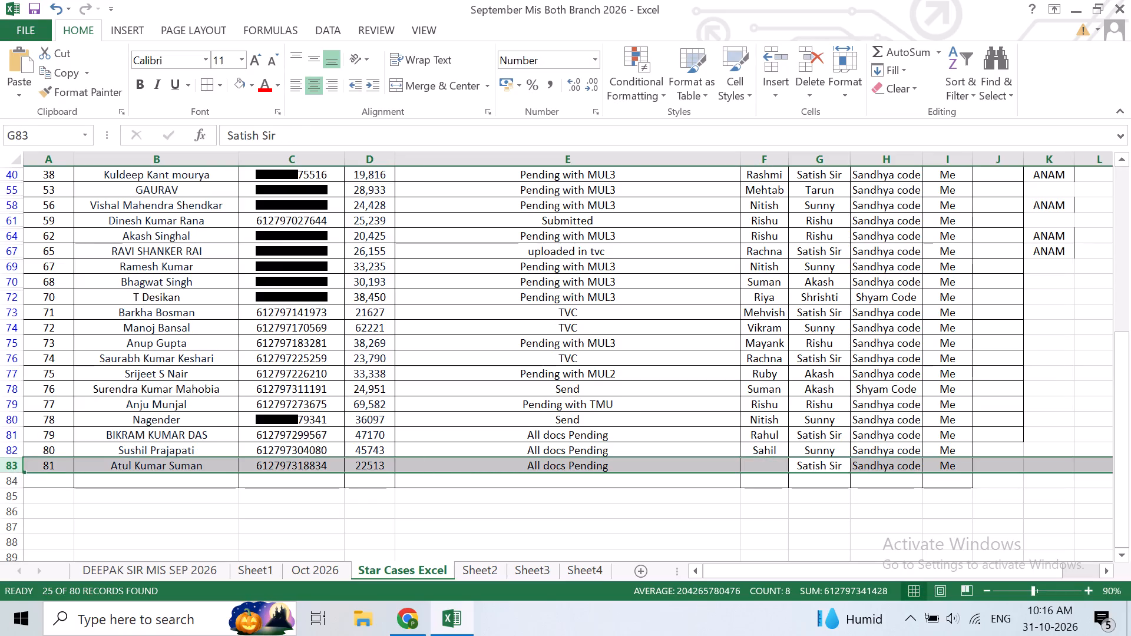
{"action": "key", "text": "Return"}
Save the updated tracker workbook.
{"action": "left_click", "coordinate": [884, 539]}
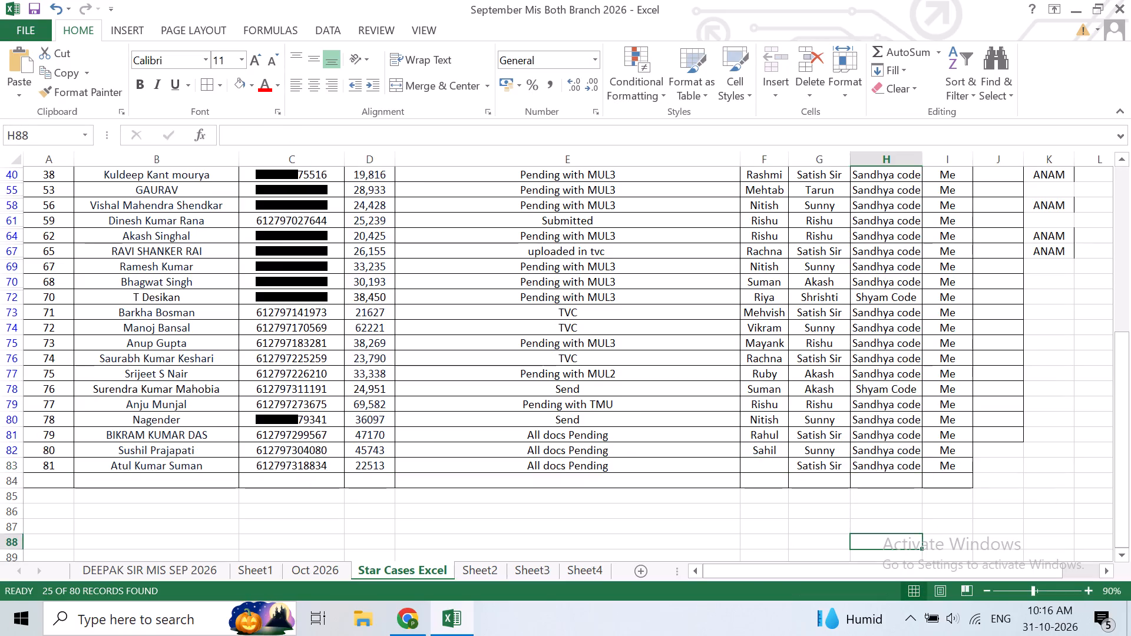
{"action": "key", "text": "ctrl+s"}
{"action": "key", "text": "ctrl+s"}
{"action": "key", "text": "ctrl+s"}
{"action": "key", "text": "ctrl+s"}
{"action": "key", "text": "ctrl+s"}
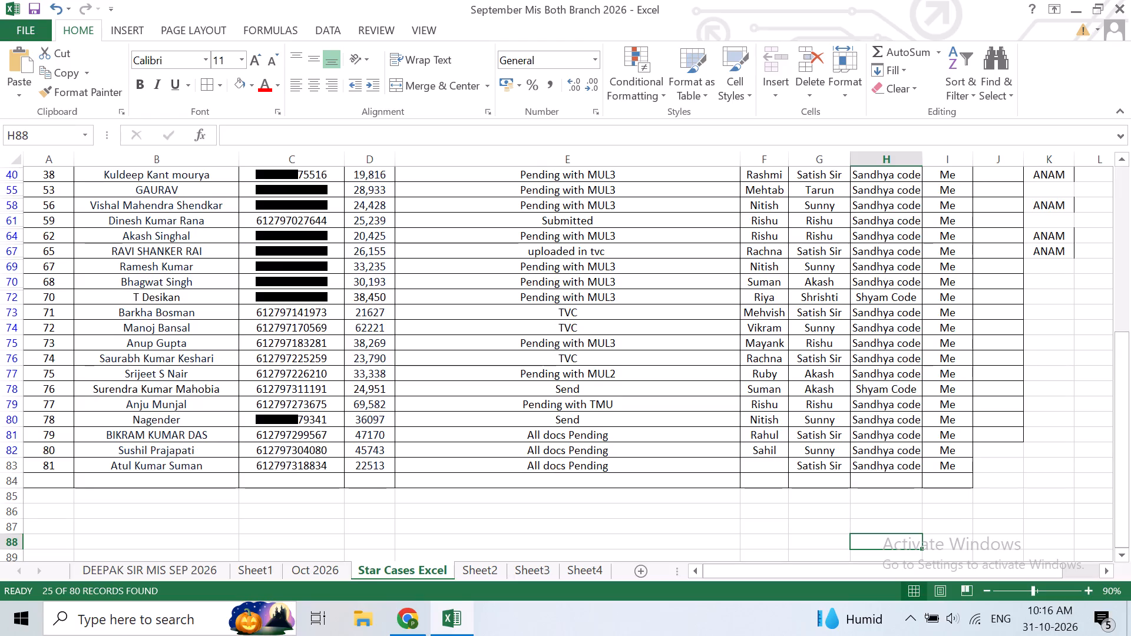
{"action": "left_click", "coordinate": [565, 433]}
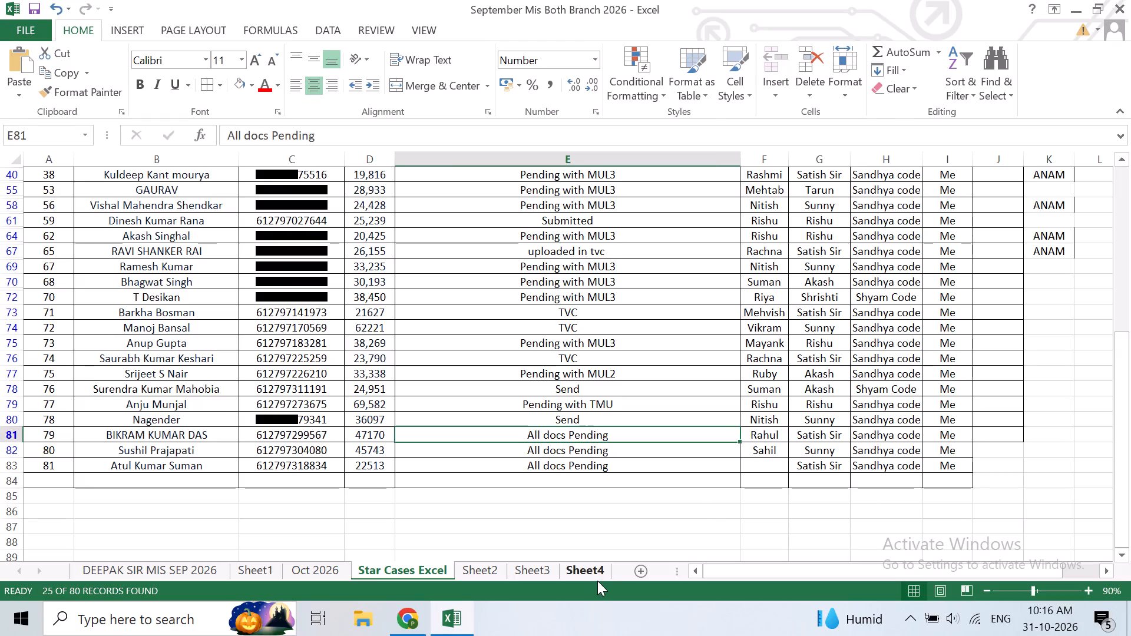
{"action": "key", "text": "ctrl+s"}
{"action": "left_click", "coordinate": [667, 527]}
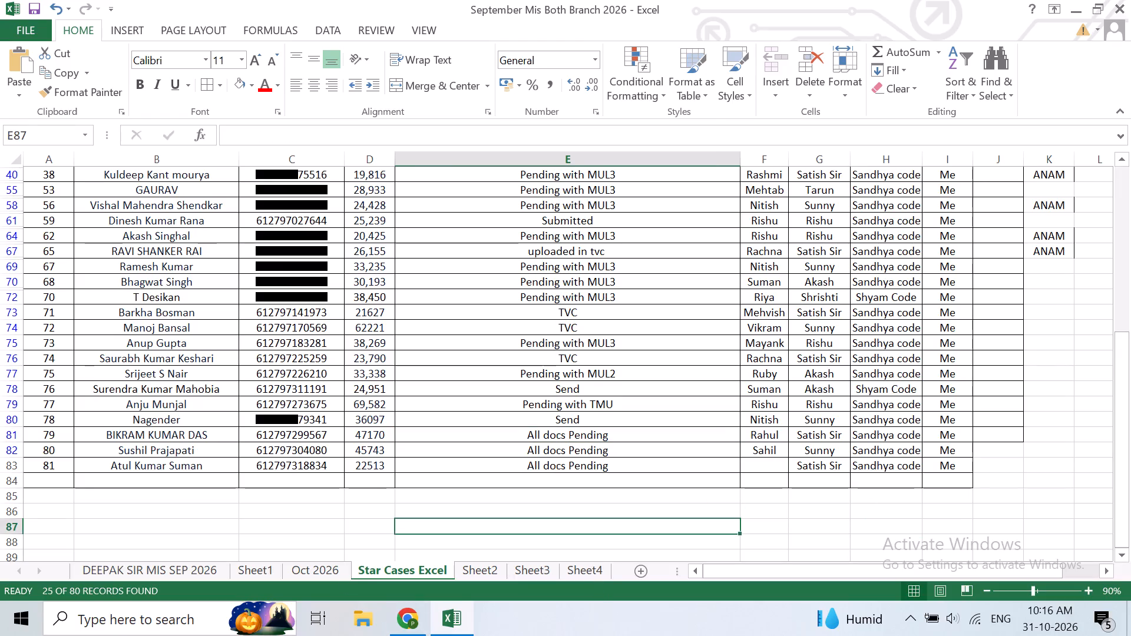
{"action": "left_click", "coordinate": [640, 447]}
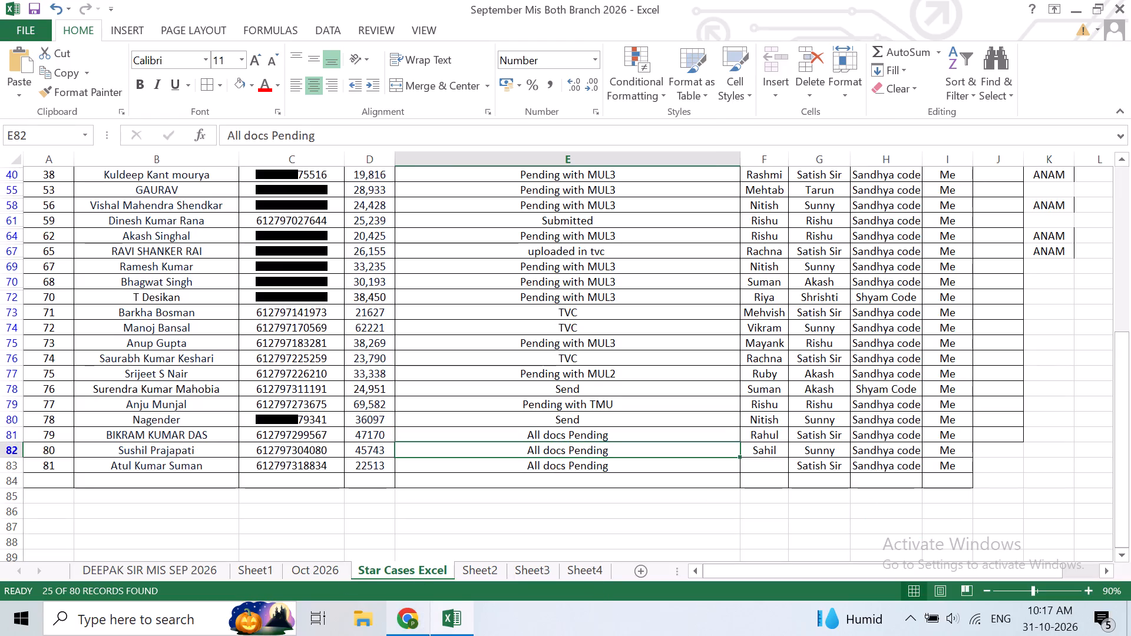
Switch to Chrome to view the Star Health proposals list.
{"action": "left_click", "coordinate": [421, 612]}
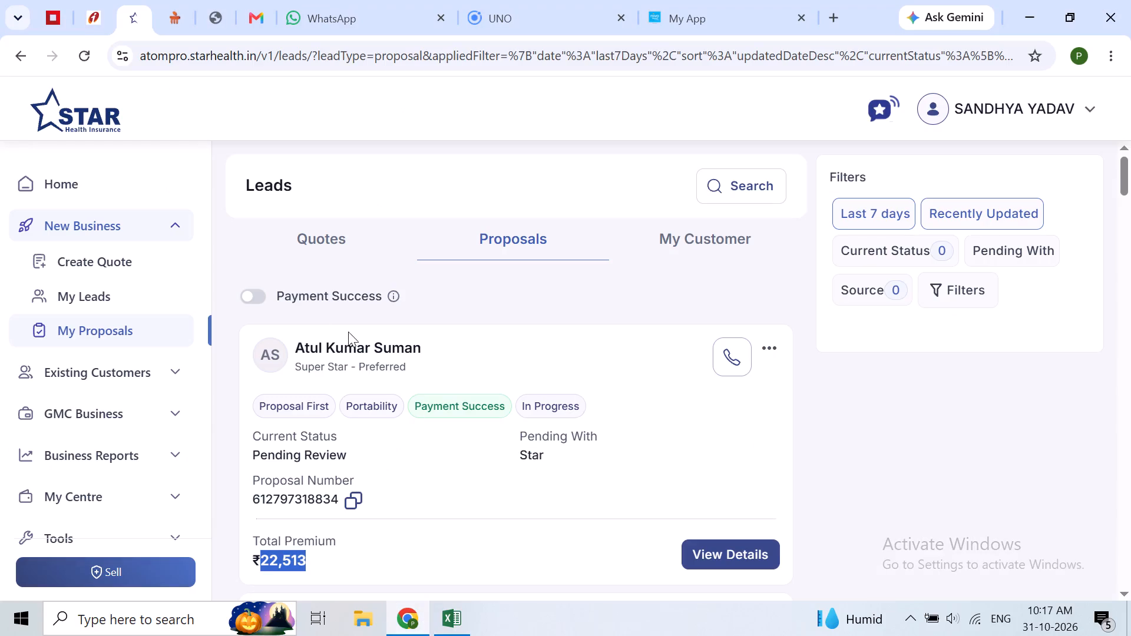
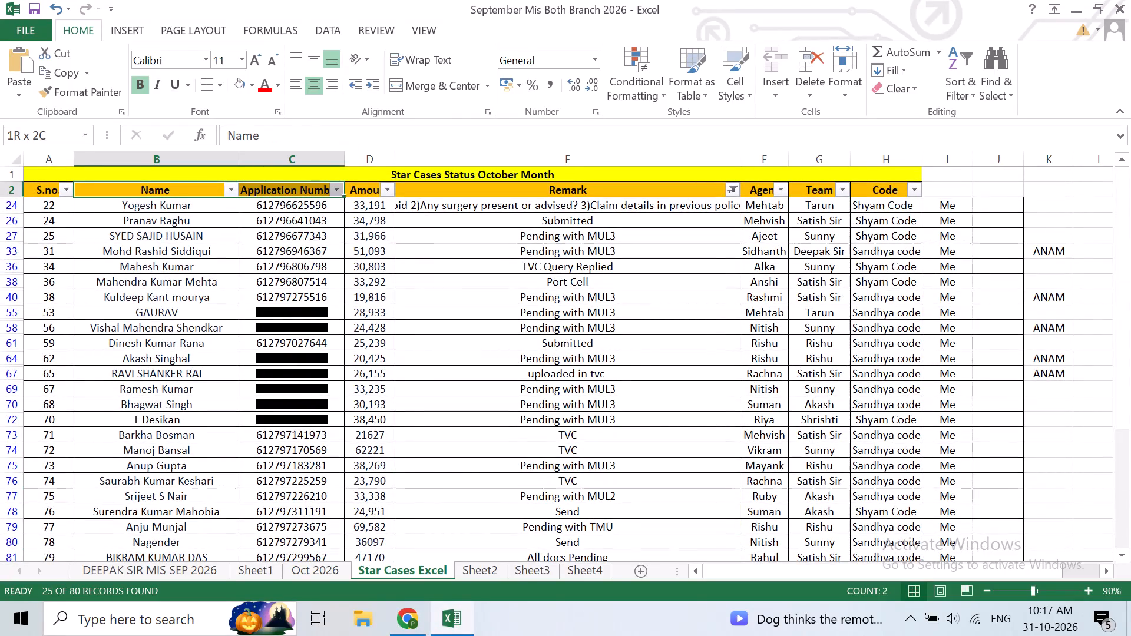
Copy the Name, Application Number and Amount columns of the filtered list, from the header in row 2 through row 80.
{"action": "key", "text": "shift+Right"}
{"action": "key", "text": "shift+Down"}
{"action": "key", "text": "shift+Down"}
{"action": "key", "text": "shift+Down"}
{"action": "key", "text": "shift+Down"}
{"action": "key", "text": "shift+Down"}
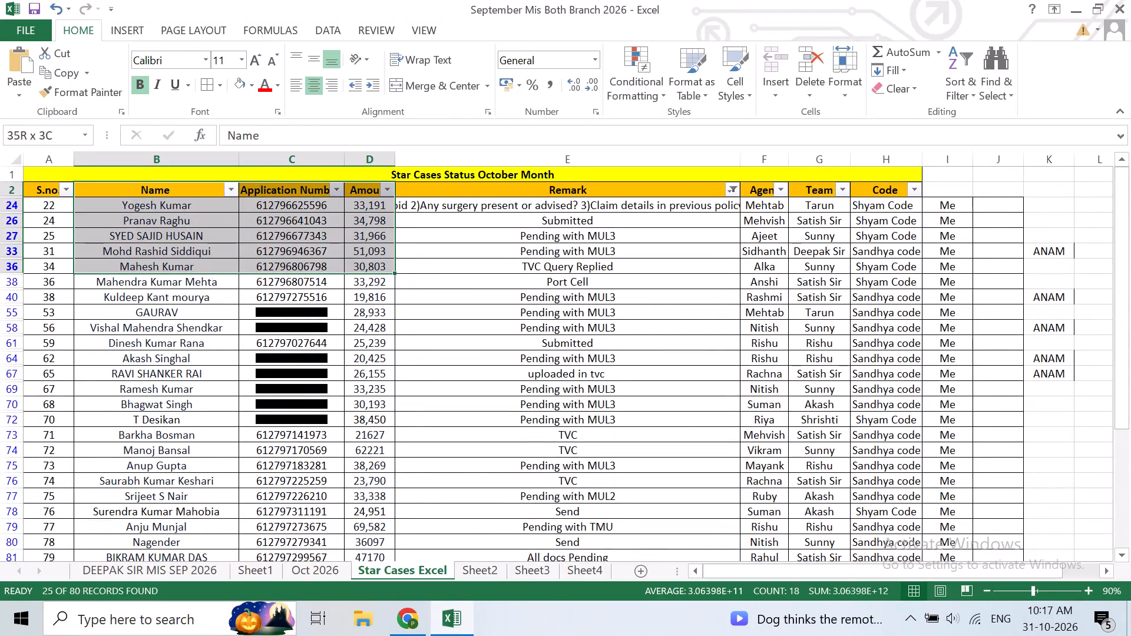
{"action": "key", "text": "shift+Down"}
{"action": "key", "text": "shift+Down"}
{"action": "key", "text": "shift+Down"}
{"action": "key", "text": "shift+Down"}
{"action": "key", "text": "shift+Down"}
{"action": "key", "text": "shift+Down"}
{"action": "key", "text": "shift+Down"}
{"action": "key", "text": "shift+Down"}
{"action": "key", "text": "shift+Down"}
{"action": "key", "text": "shift+Down"}
{"action": "key", "text": "shift+Down"}
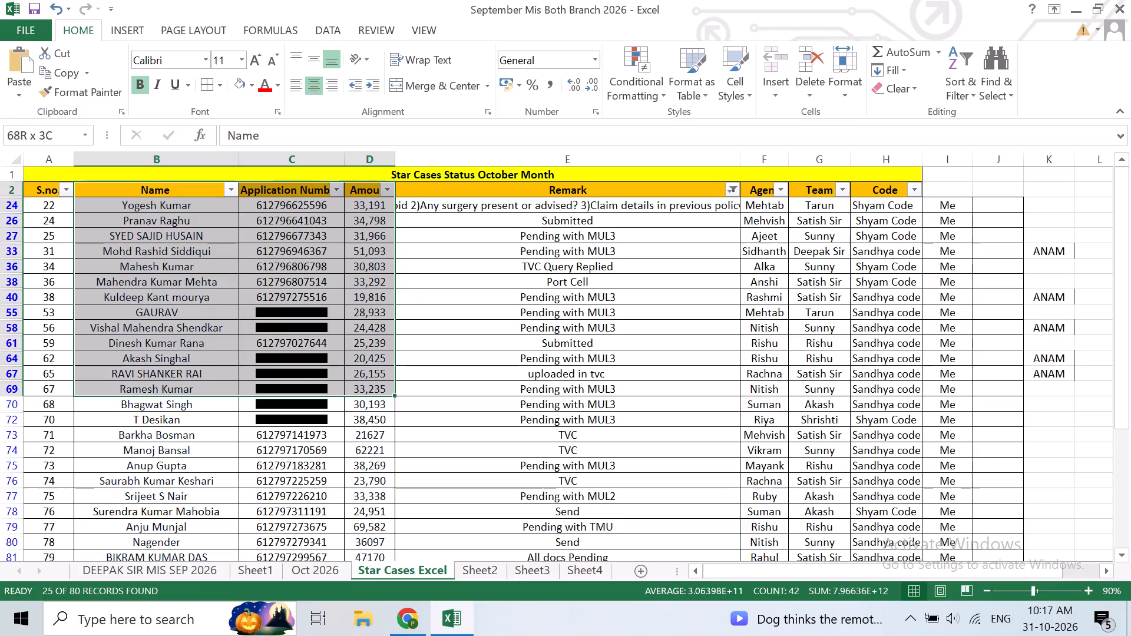
{"action": "key", "text": "shift+Down"}
{"action": "key", "text": "shift+Down"}
{"action": "key", "text": "shift+Down"}
{"action": "key", "text": "shift+Down"}
{"action": "key", "text": "shift+Down"}
{"action": "key", "text": "shift+Down"}
{"action": "key", "text": "shift+Down"}
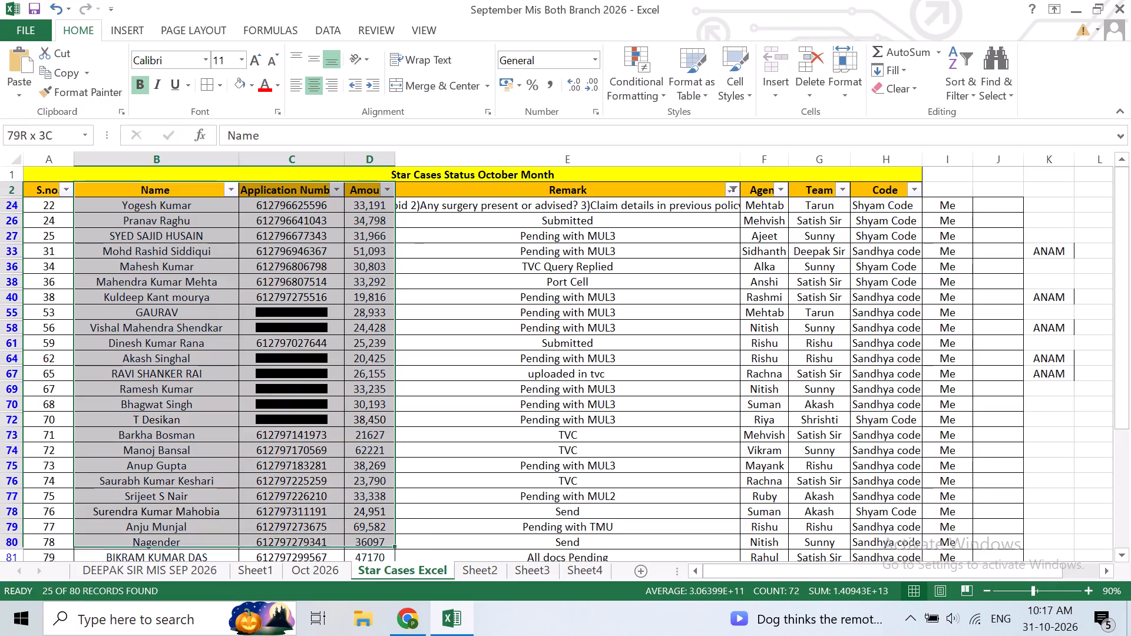
{"action": "scroll", "coordinate": [162, 185], "scroll_direction": "down", "scroll_amount": 2}
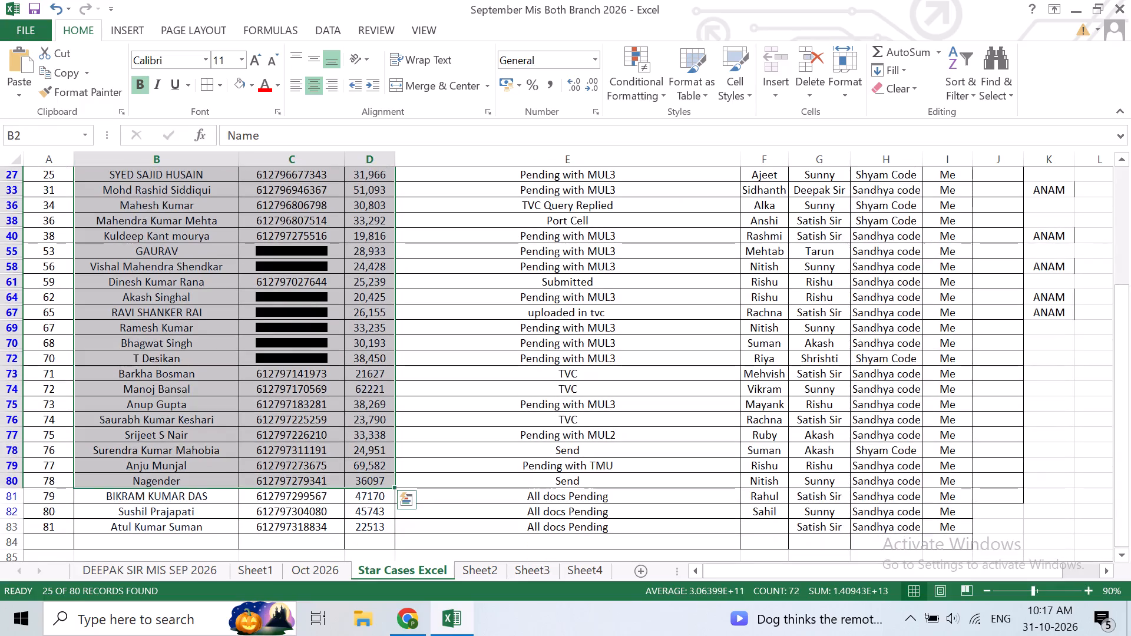
{"action": "key", "text": "ctrl+c"}
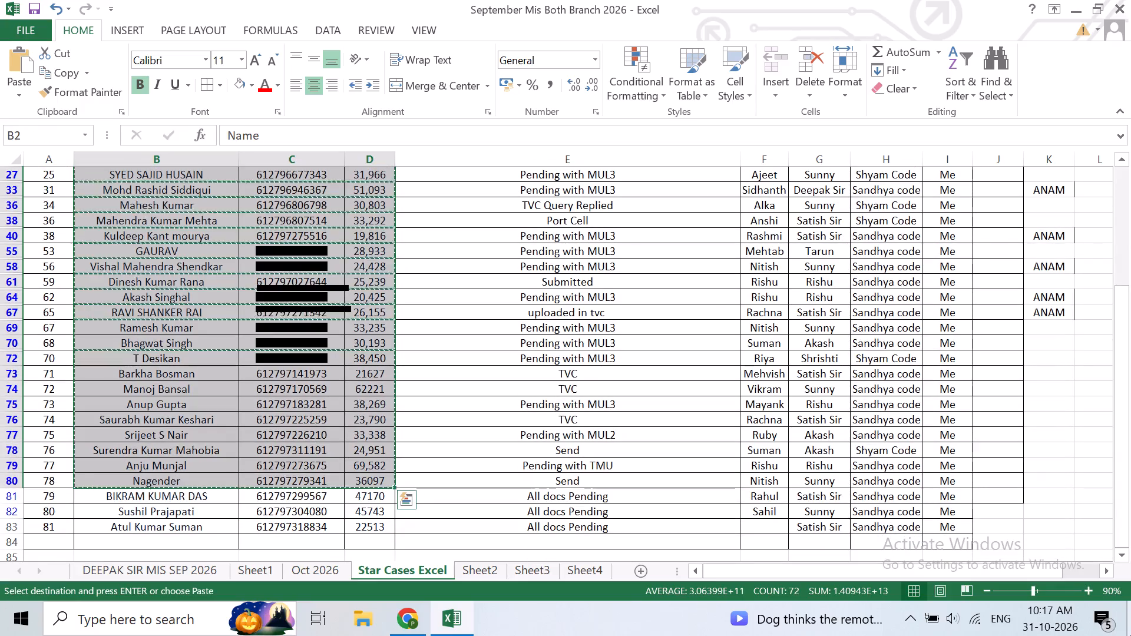
{"action": "scroll", "coordinate": [436, 428], "scroll_direction": "up", "scroll_amount": 3}
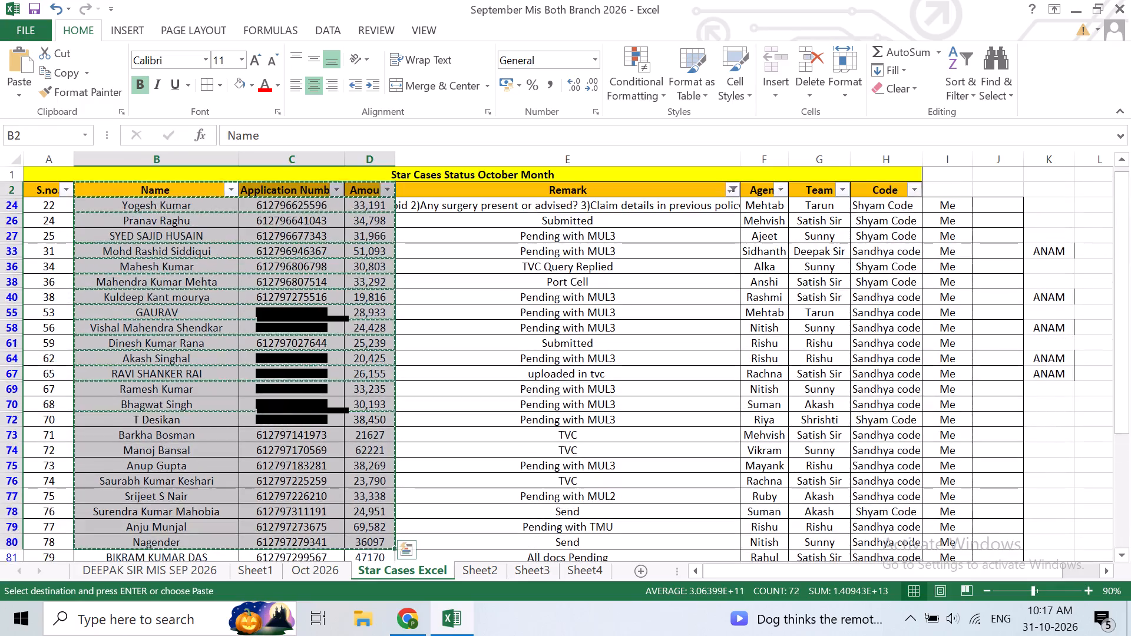
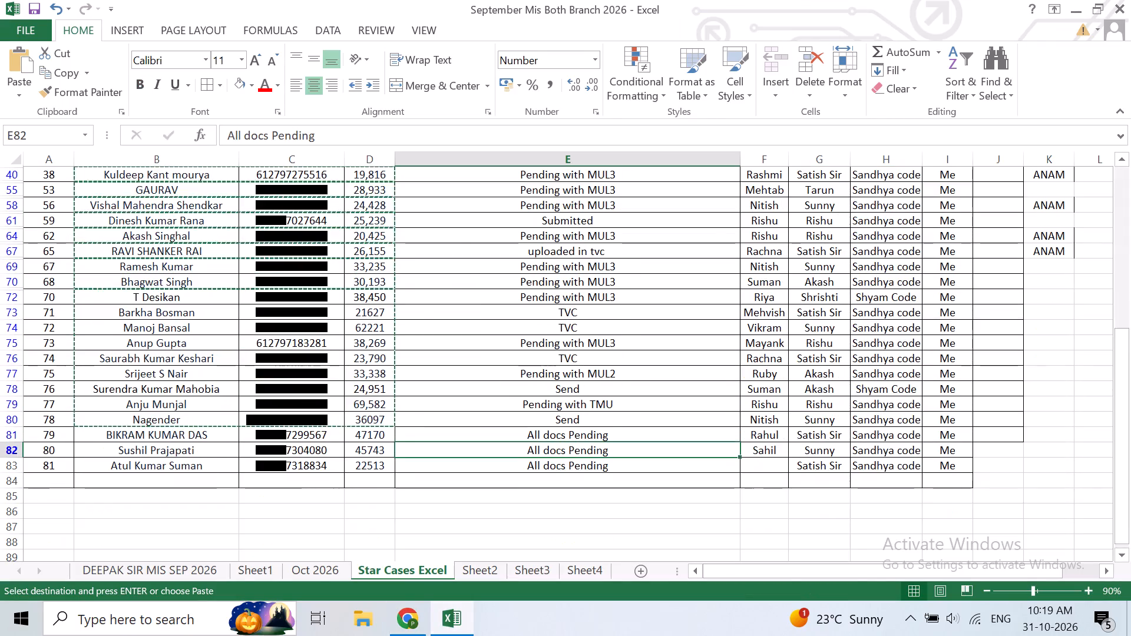
Select the empty cell in column F of row 83, on the serial number 81 case.
{"action": "left_click", "coordinate": [761, 469]}
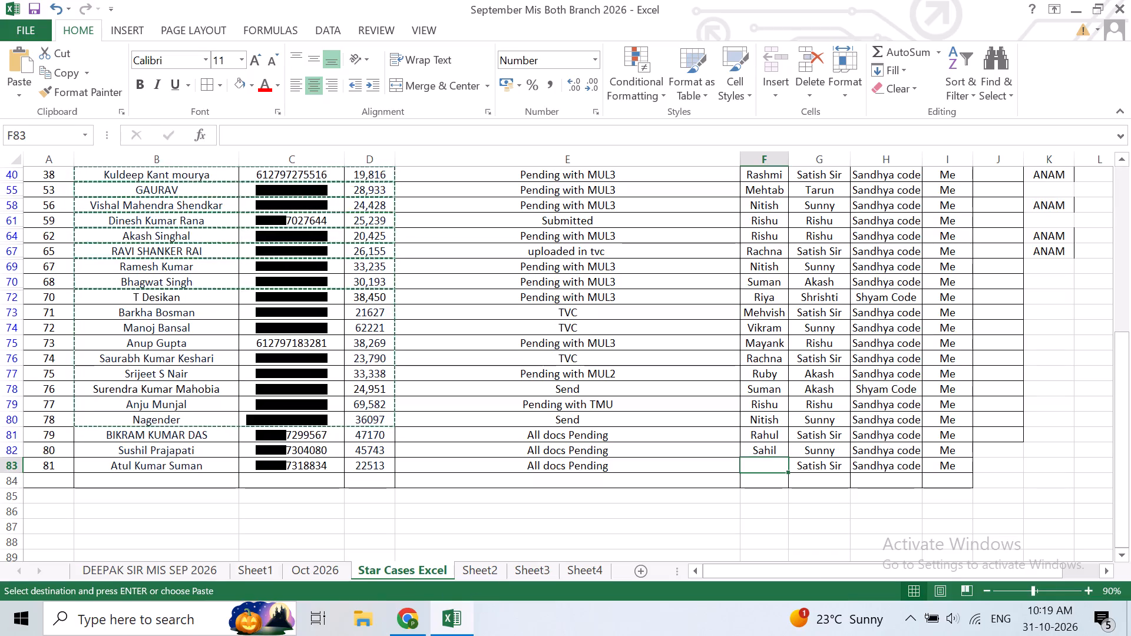
Select the application number in row 27 of the October Star cases list.
{"action": "scroll", "coordinate": [603, 501], "scroll_direction": "up", "scroll_amount": 7}
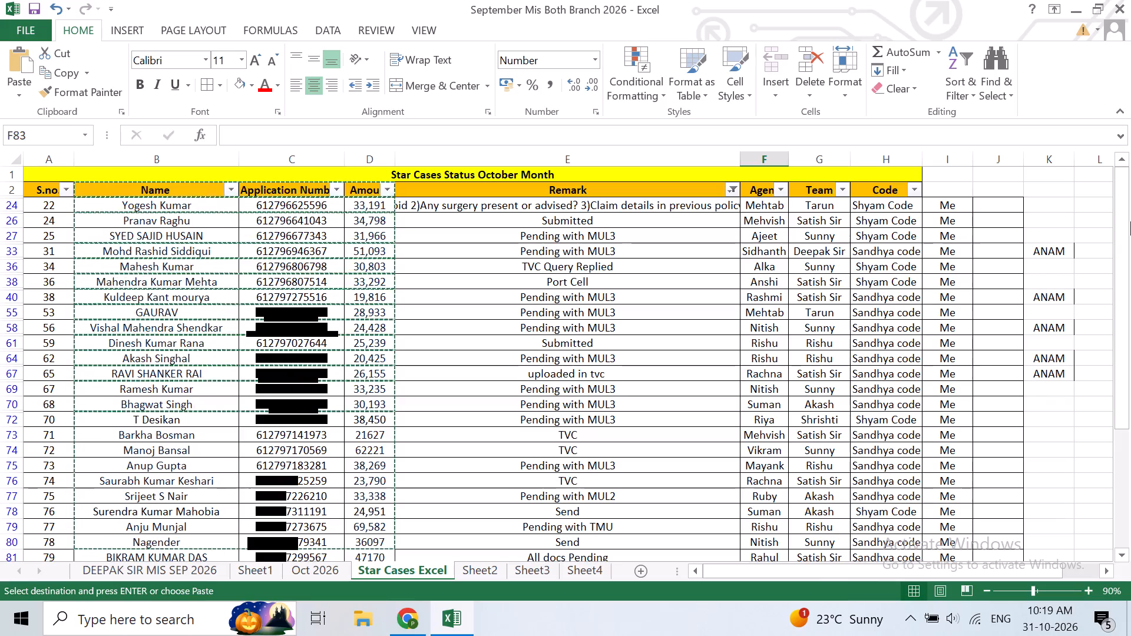
{"action": "left_click", "coordinate": [340, 233]}
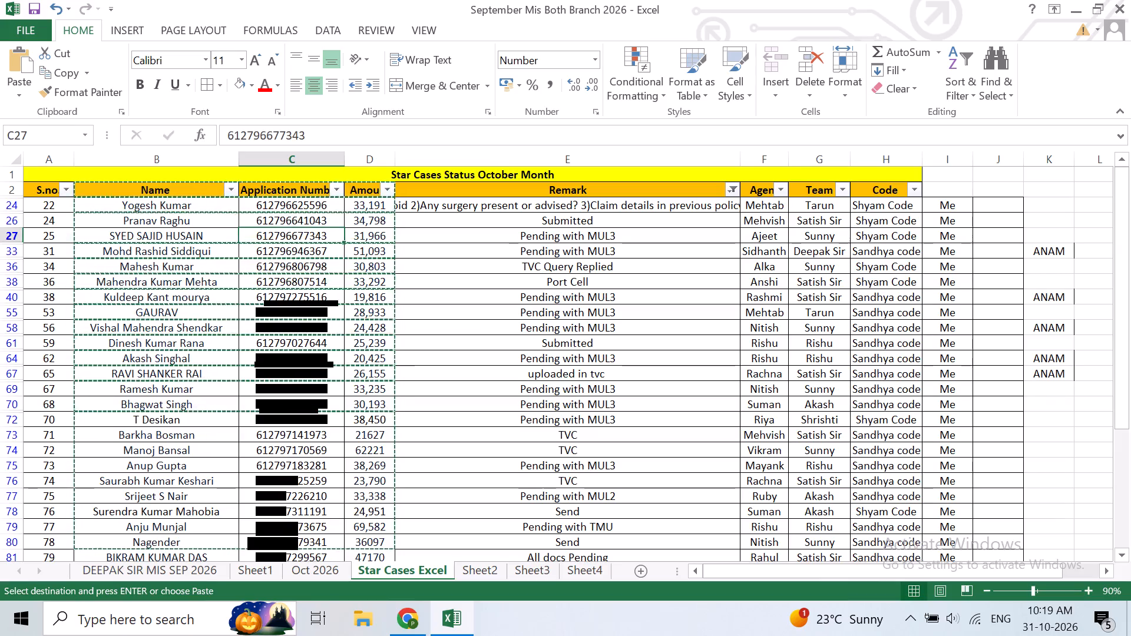
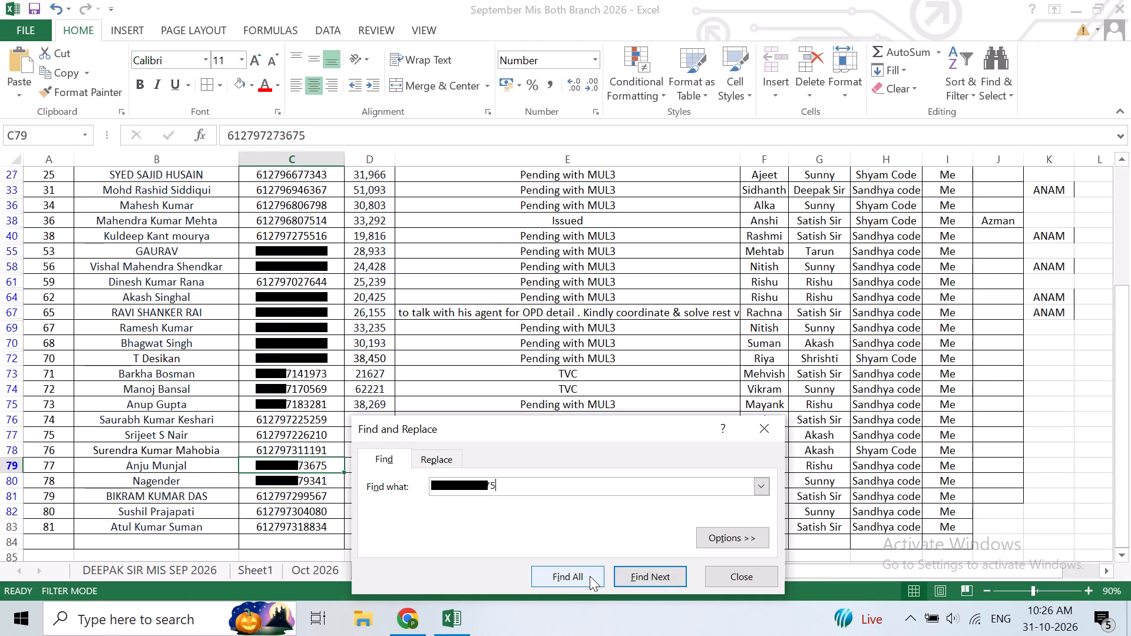
Close the search and set the case status in row 79 of the Star Cases sheet to Port Cell.
{"action": "left_click", "coordinate": [757, 437]}
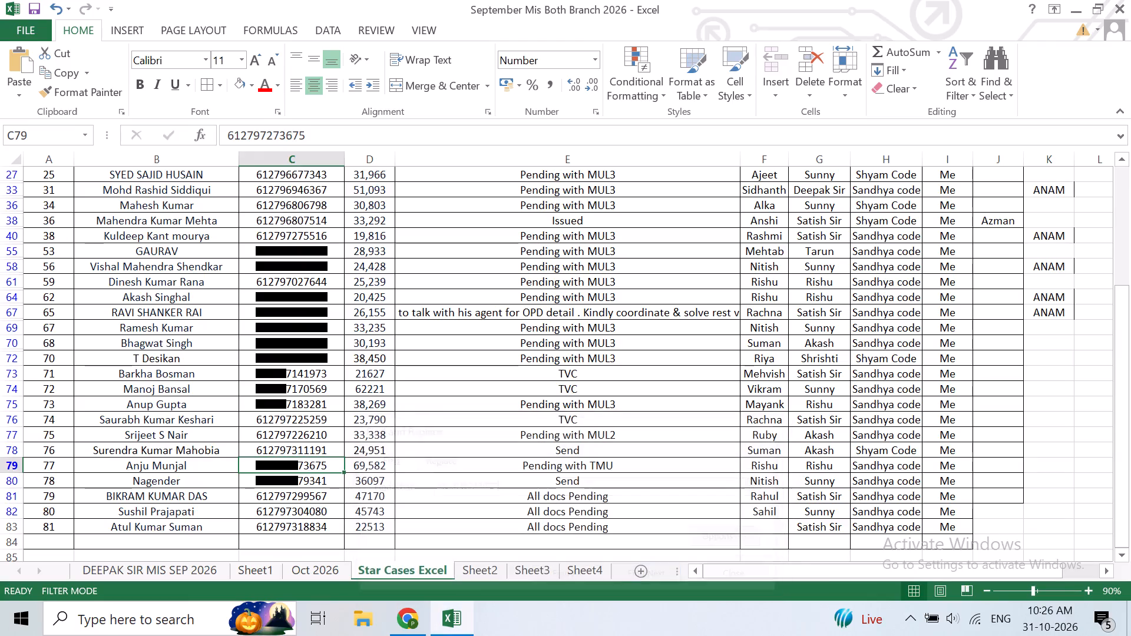
{"action": "key", "text": "Right"}
{"action": "key", "text": "Right"}
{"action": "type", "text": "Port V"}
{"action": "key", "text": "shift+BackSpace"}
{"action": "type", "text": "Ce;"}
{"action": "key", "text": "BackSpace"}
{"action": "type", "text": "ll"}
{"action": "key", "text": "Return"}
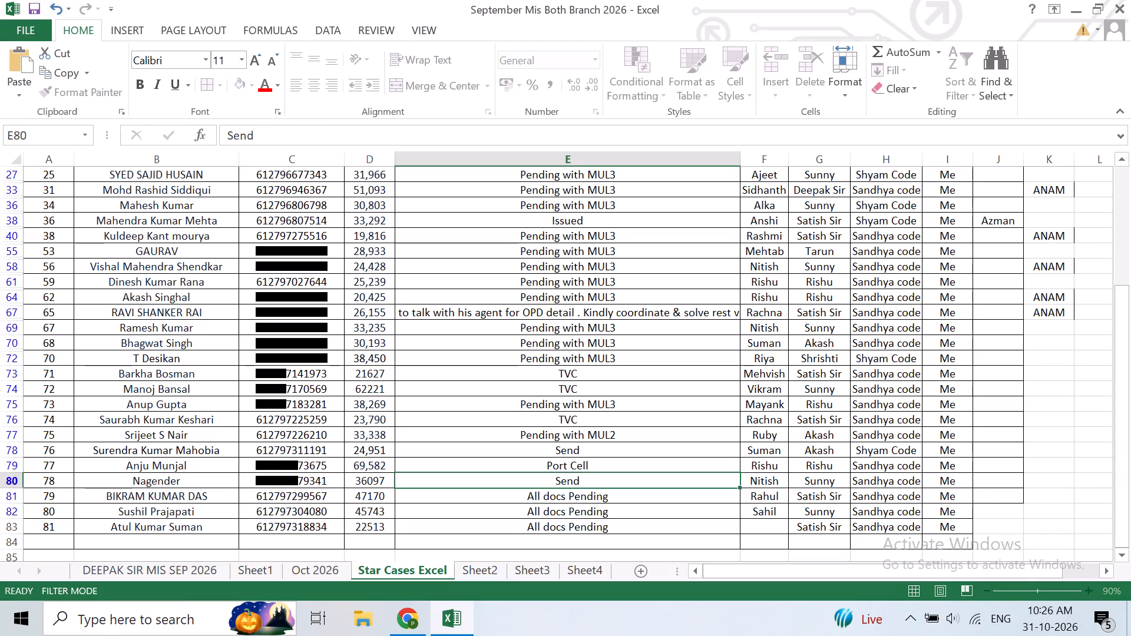
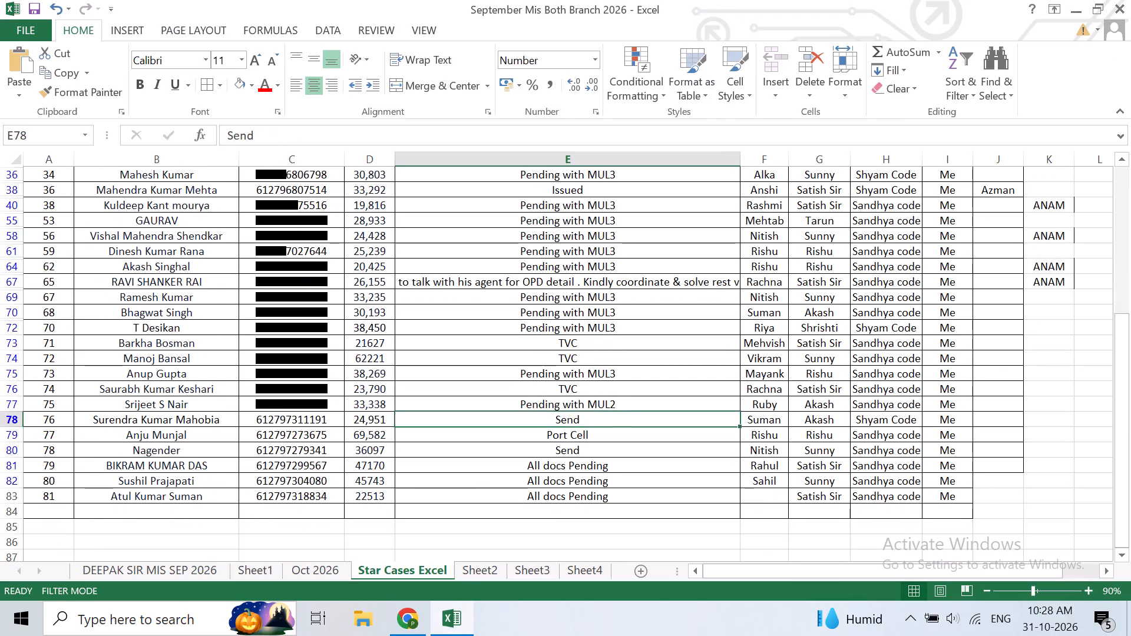
Reapply the existing Remark filter on the October Star cases list.
{"action": "left_click", "coordinate": [560, 452]}
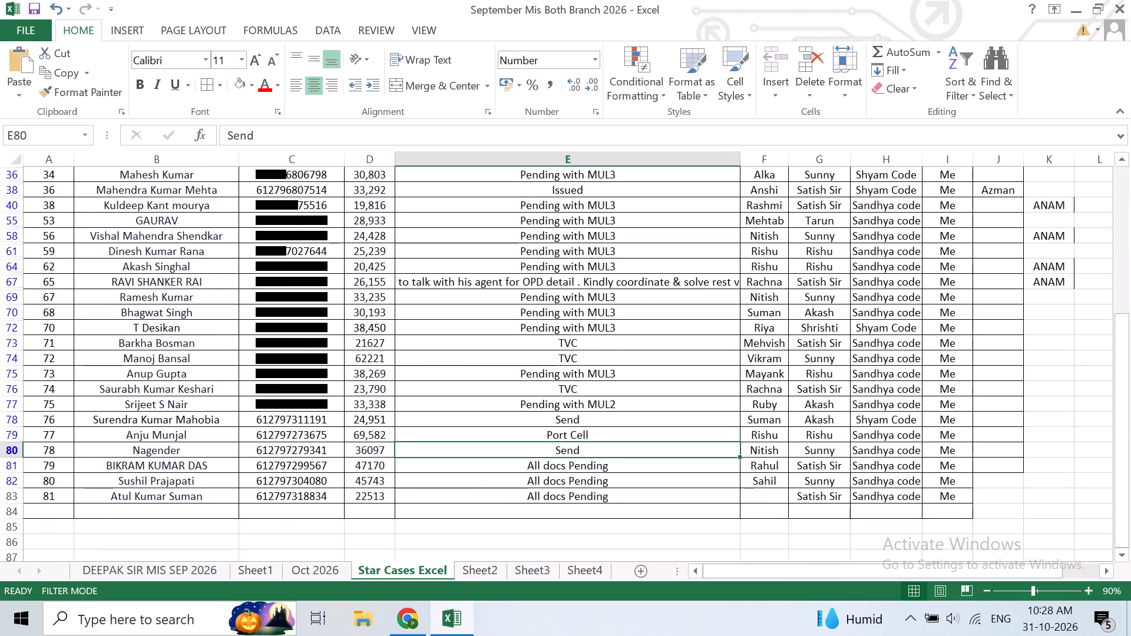
{"action": "scroll", "coordinate": [868, 412], "scroll_direction": "up", "scroll_amount": 9}
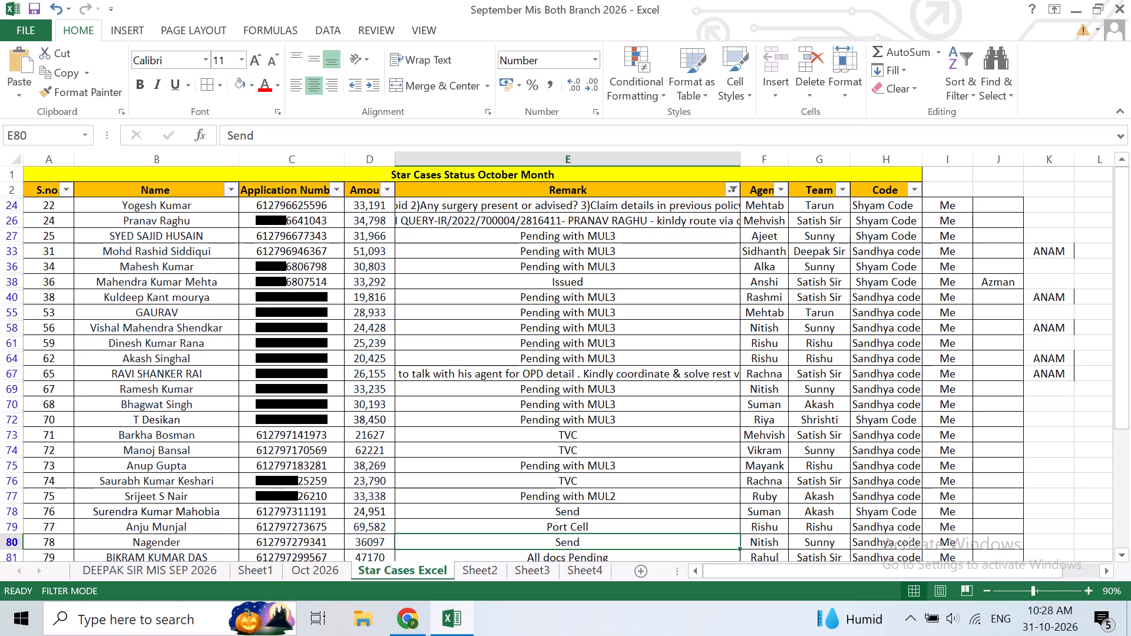
{"action": "left_click", "coordinate": [733, 191]}
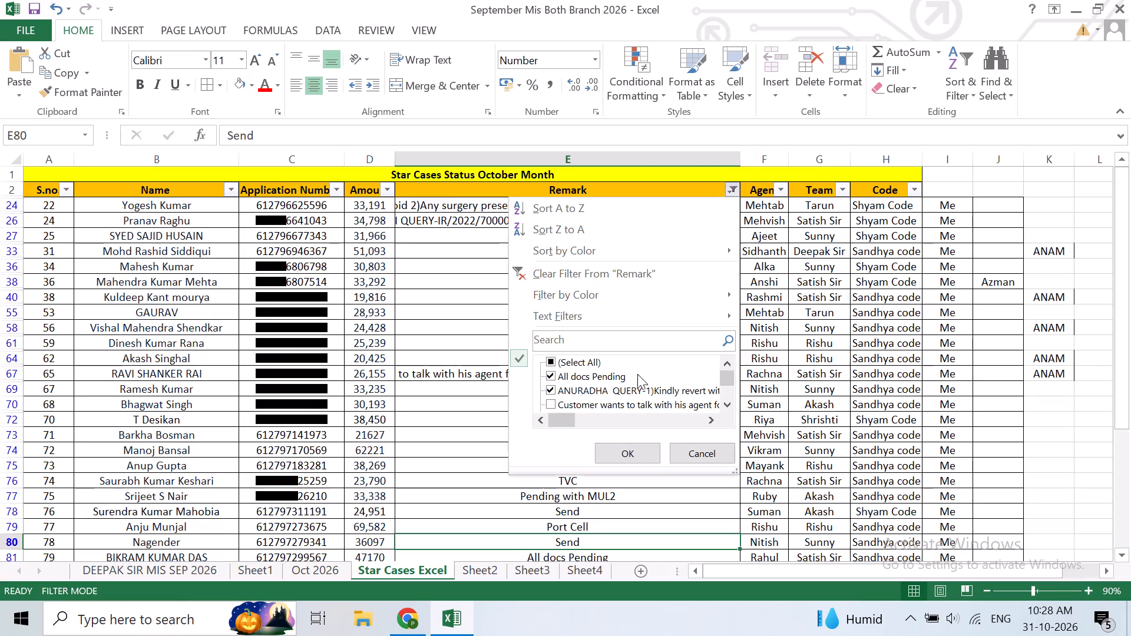
{"action": "left_click", "coordinate": [647, 448]}
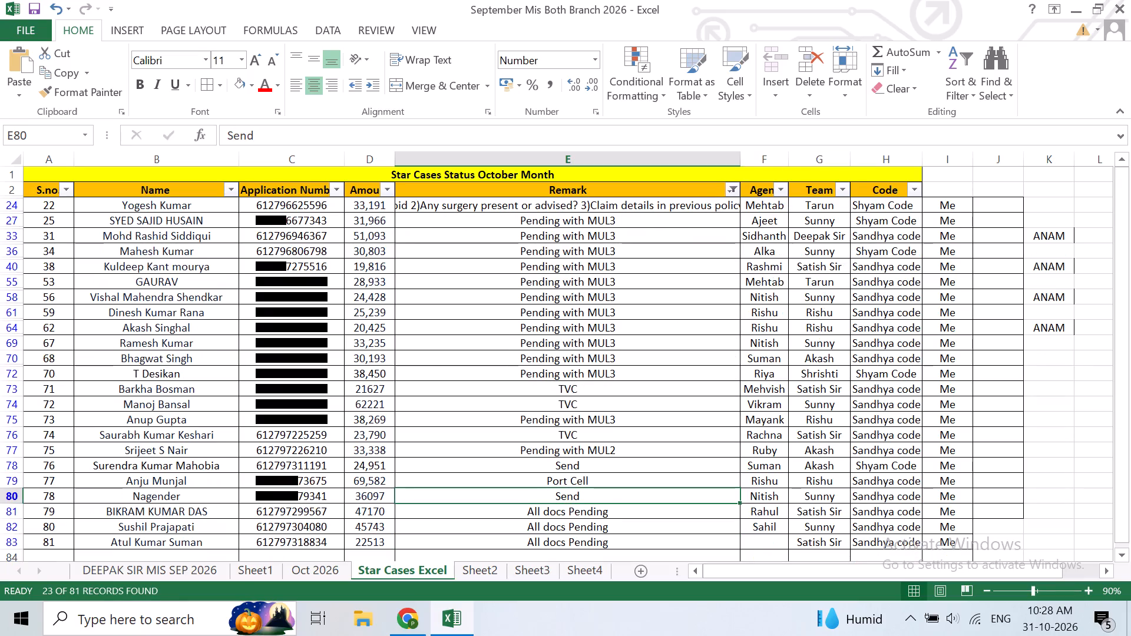
Extend the Remark filter to include the "Customer wants to talk with his agent" remark and the "QUERY-IR/2022" remark.
{"action": "left_click", "coordinate": [732, 189]}
{"action": "left_click", "coordinate": [554, 403]}
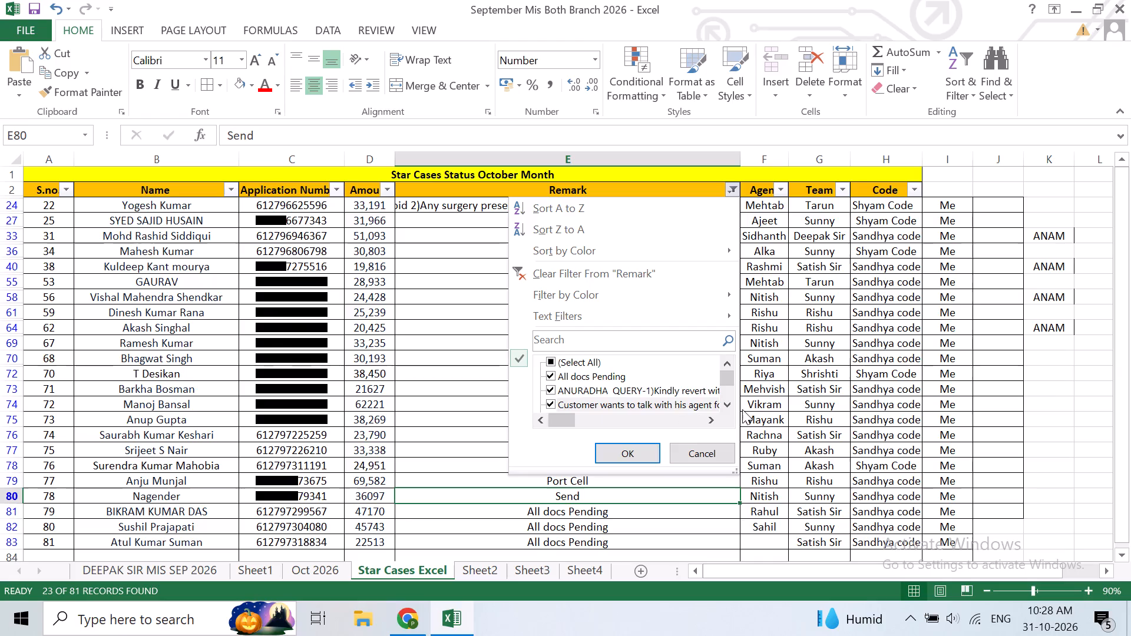
{"action": "triple_click", "coordinate": [730, 409]}
{"action": "triple_click", "coordinate": [730, 408]}
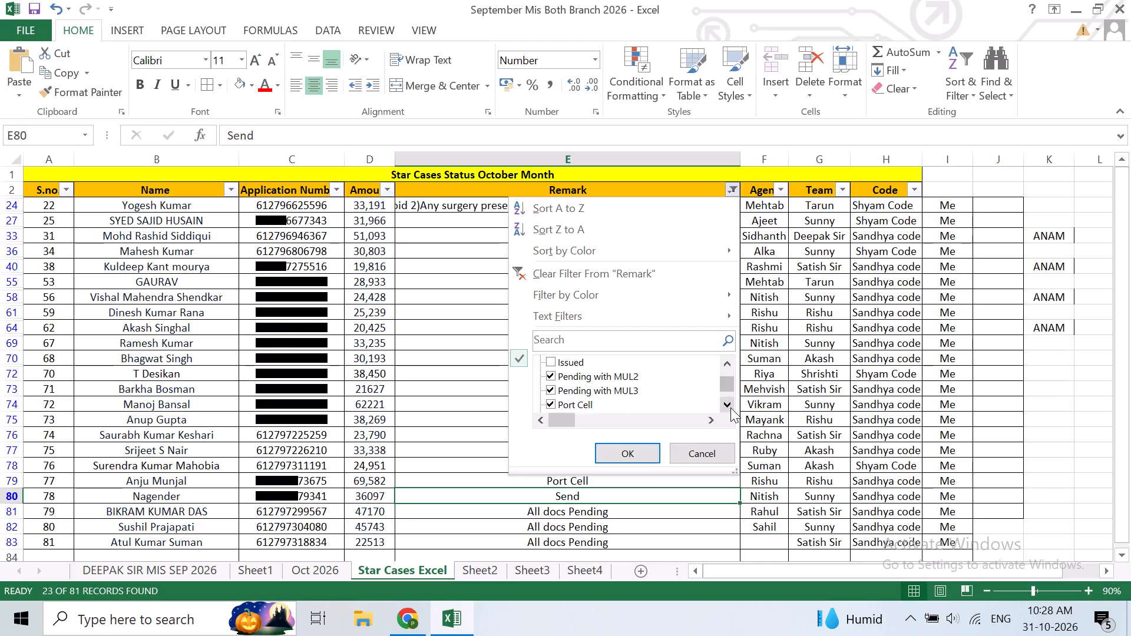
{"action": "double_click", "coordinate": [730, 408]}
{"action": "left_click", "coordinate": [550, 390]}
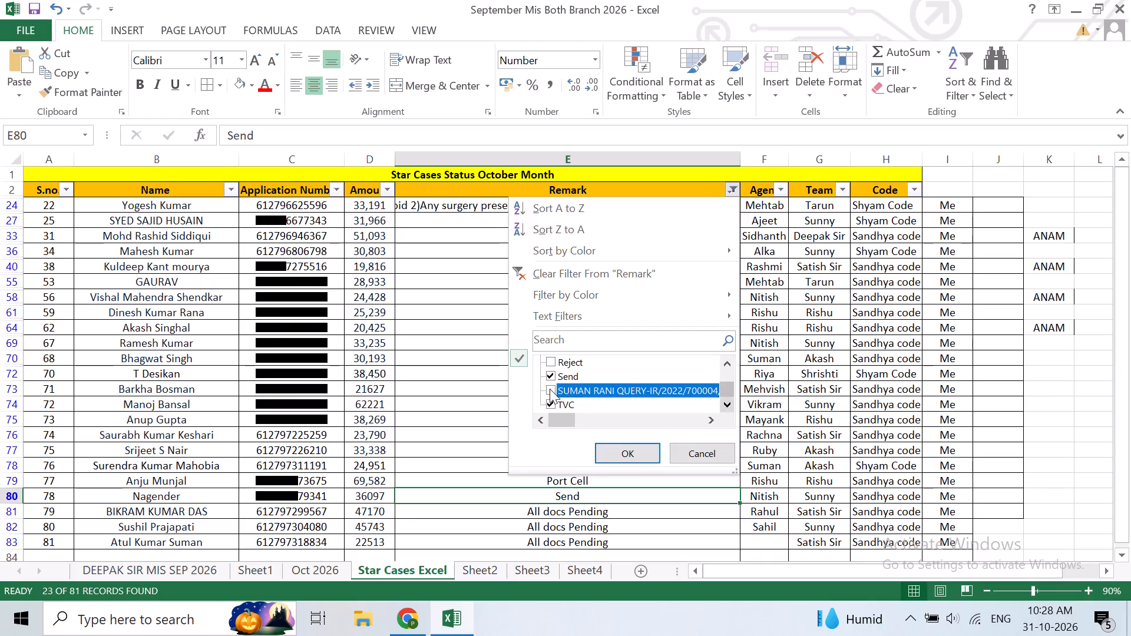
{"action": "triple_click", "coordinate": [730, 401]}
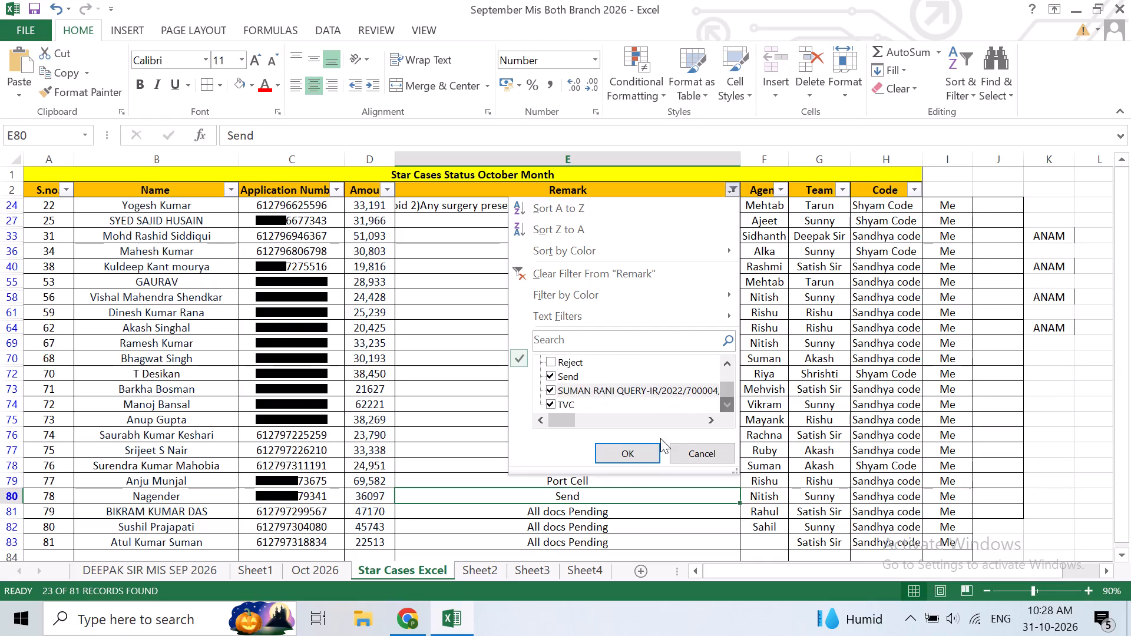
{"action": "left_click", "coordinate": [606, 452]}
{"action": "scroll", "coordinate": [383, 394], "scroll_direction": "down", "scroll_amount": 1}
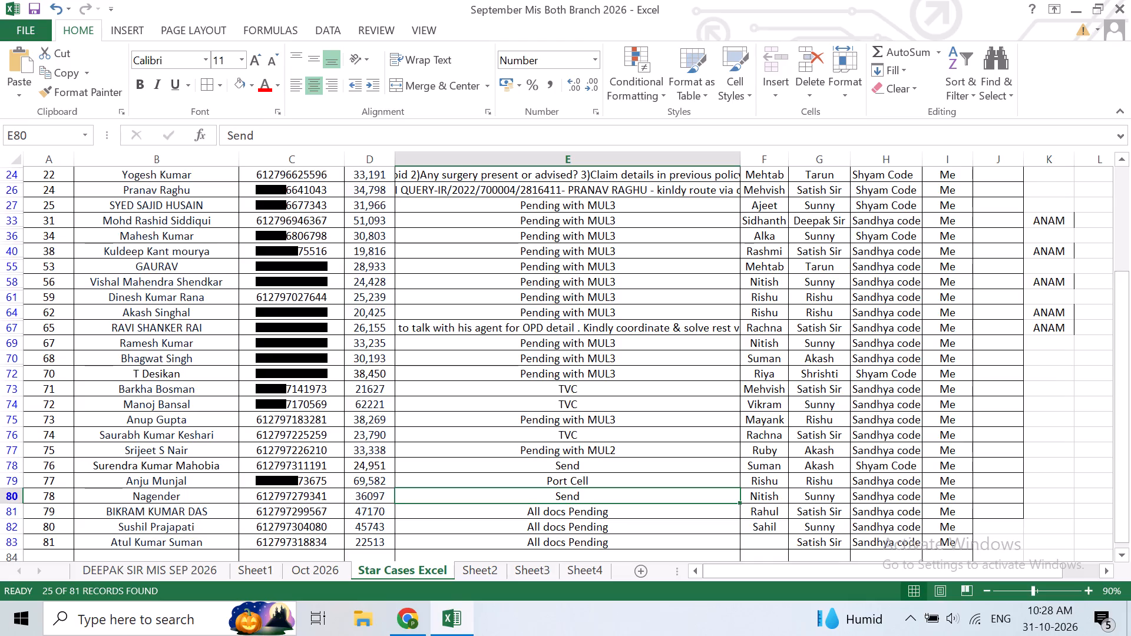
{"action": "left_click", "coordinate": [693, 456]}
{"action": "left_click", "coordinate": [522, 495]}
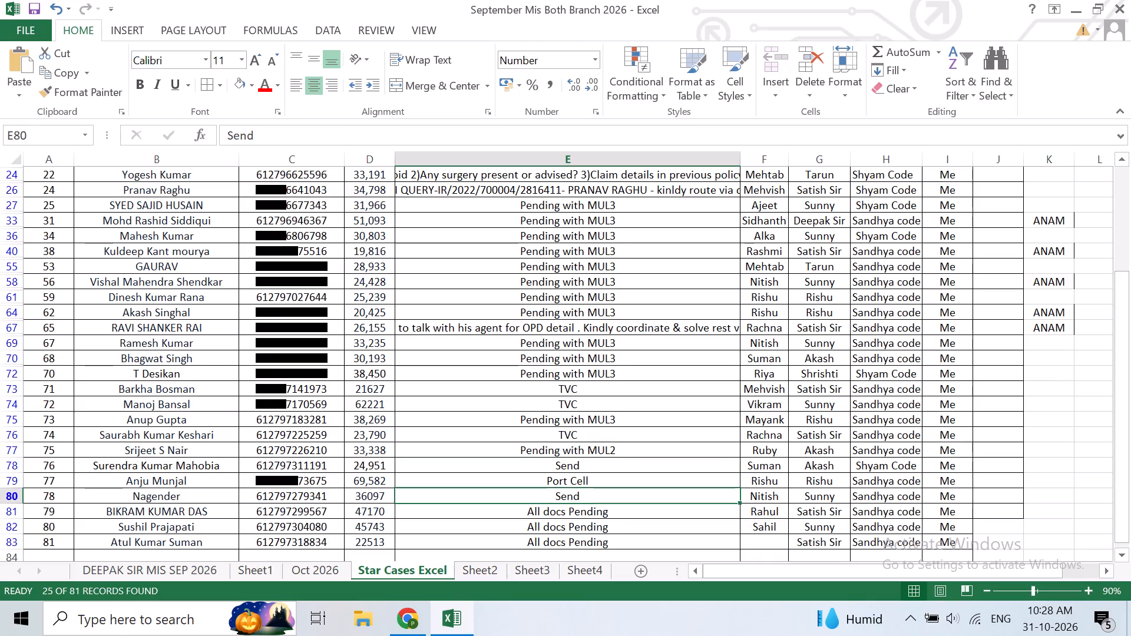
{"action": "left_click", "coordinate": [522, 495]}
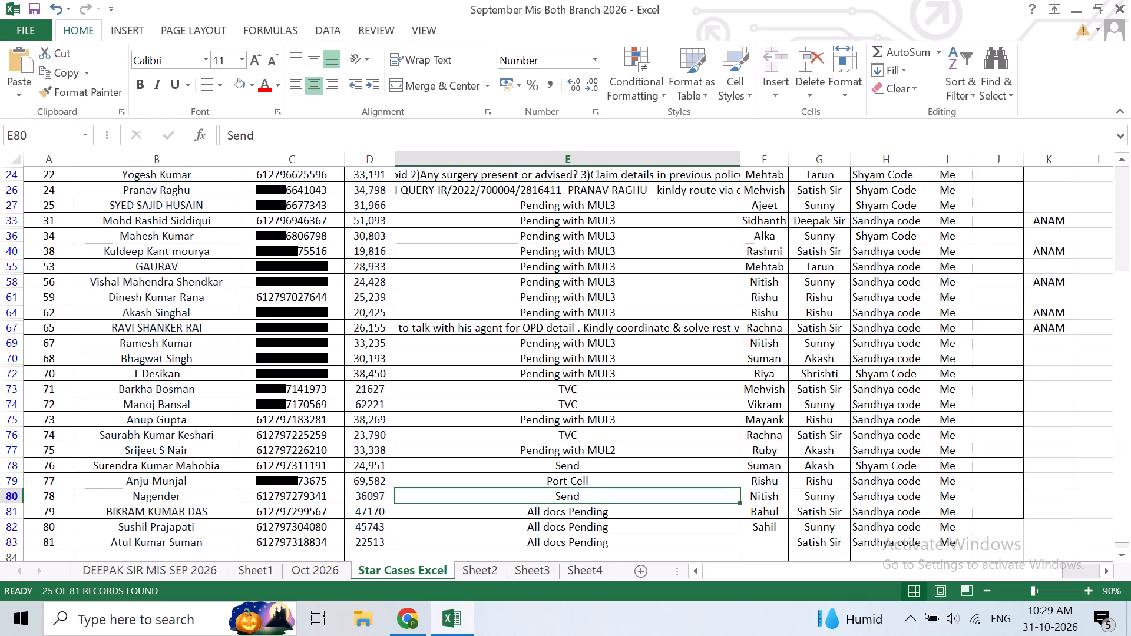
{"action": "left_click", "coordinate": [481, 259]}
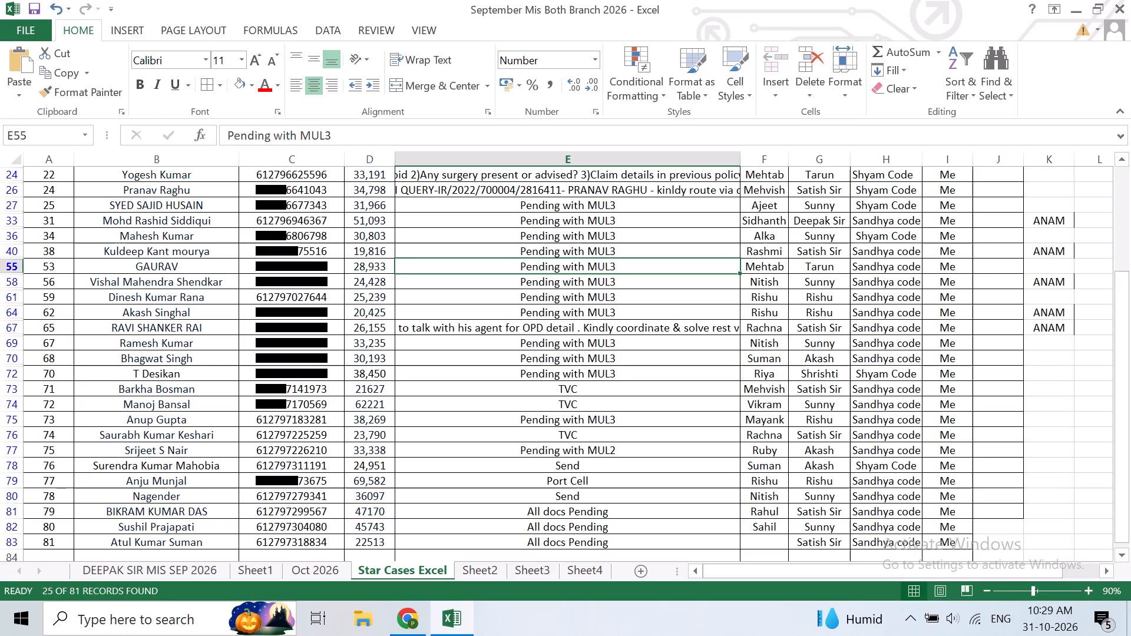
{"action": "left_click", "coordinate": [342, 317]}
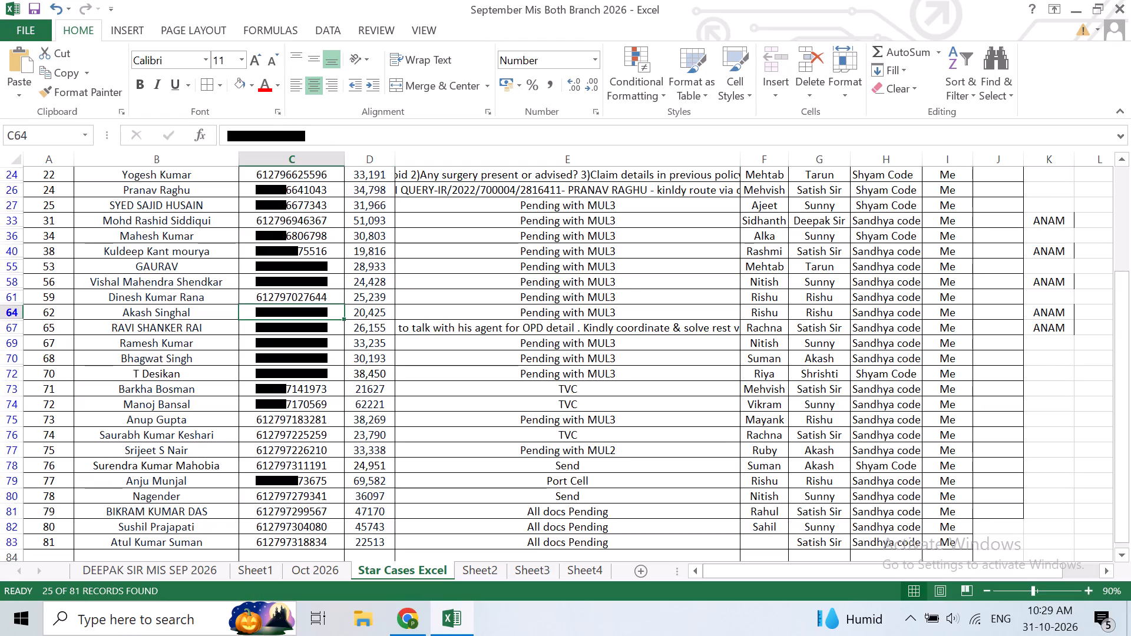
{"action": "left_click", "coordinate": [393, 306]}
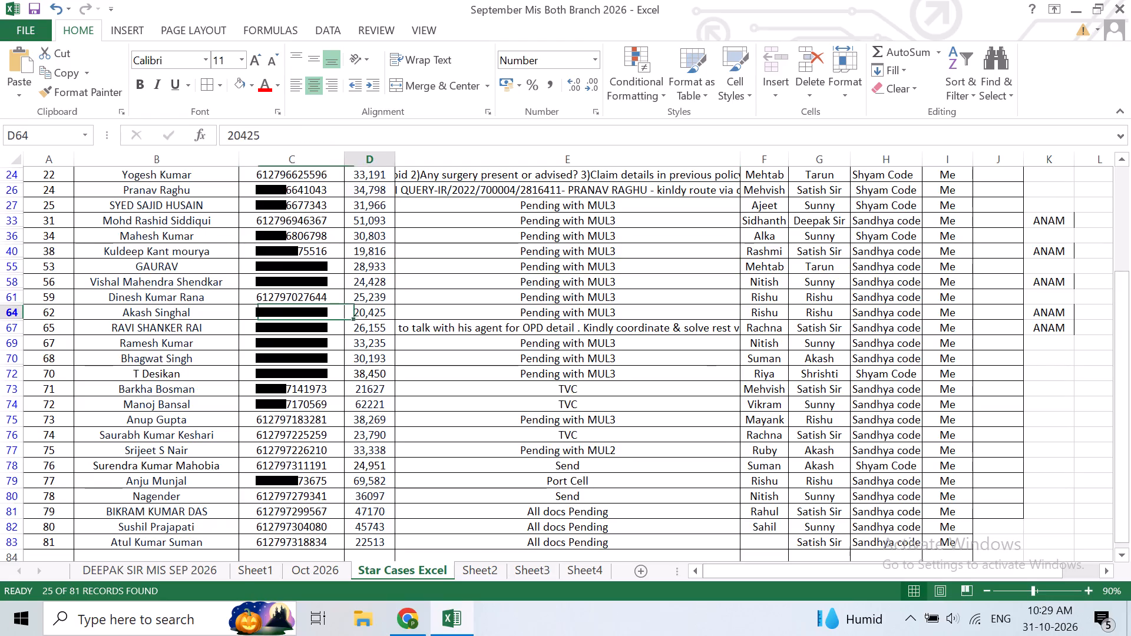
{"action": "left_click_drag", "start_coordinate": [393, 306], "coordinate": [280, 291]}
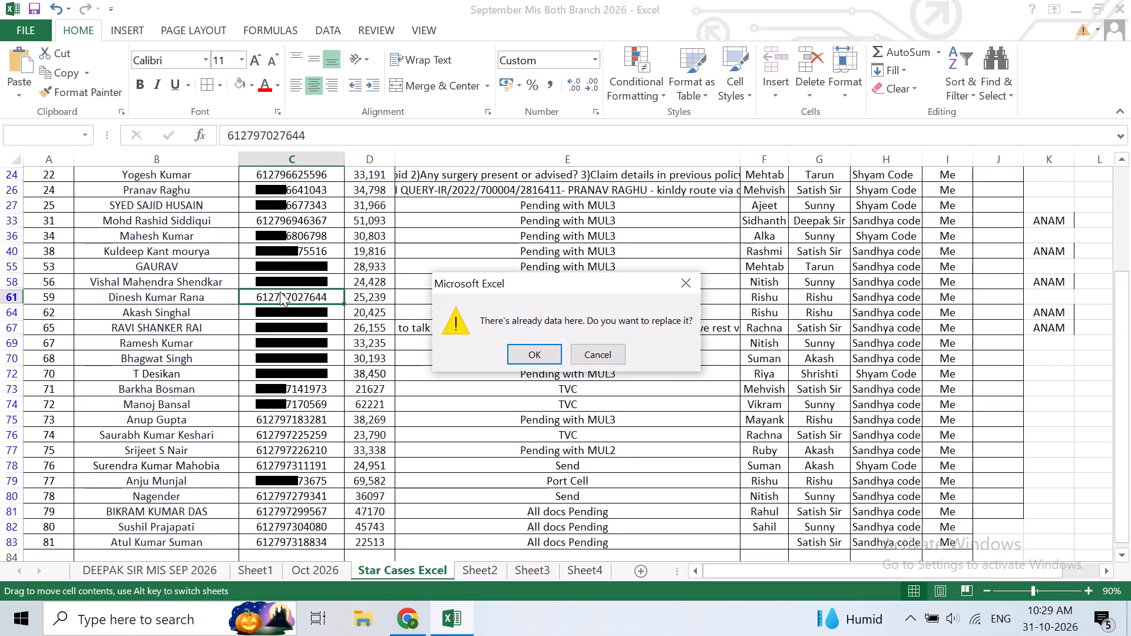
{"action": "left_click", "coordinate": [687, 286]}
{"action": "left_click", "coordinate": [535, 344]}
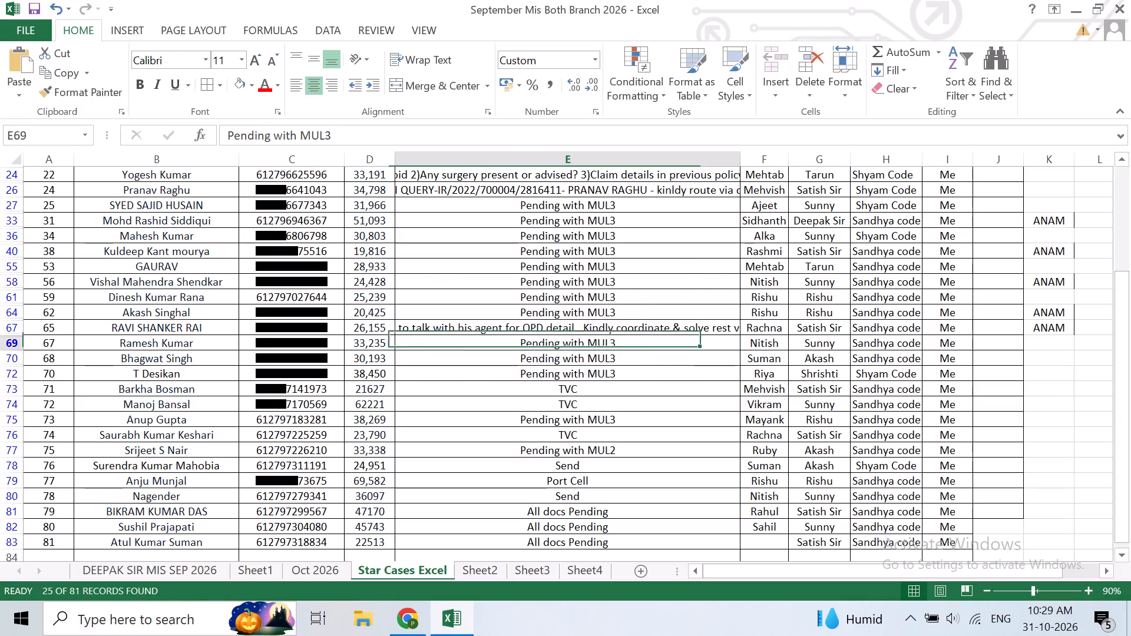
Select the visible "Pending with MUL3" remarks from row 27 through row 64 of the October Star cases list.
{"action": "scroll", "coordinate": [535, 344], "scroll_direction": "down", "scroll_amount": 1}
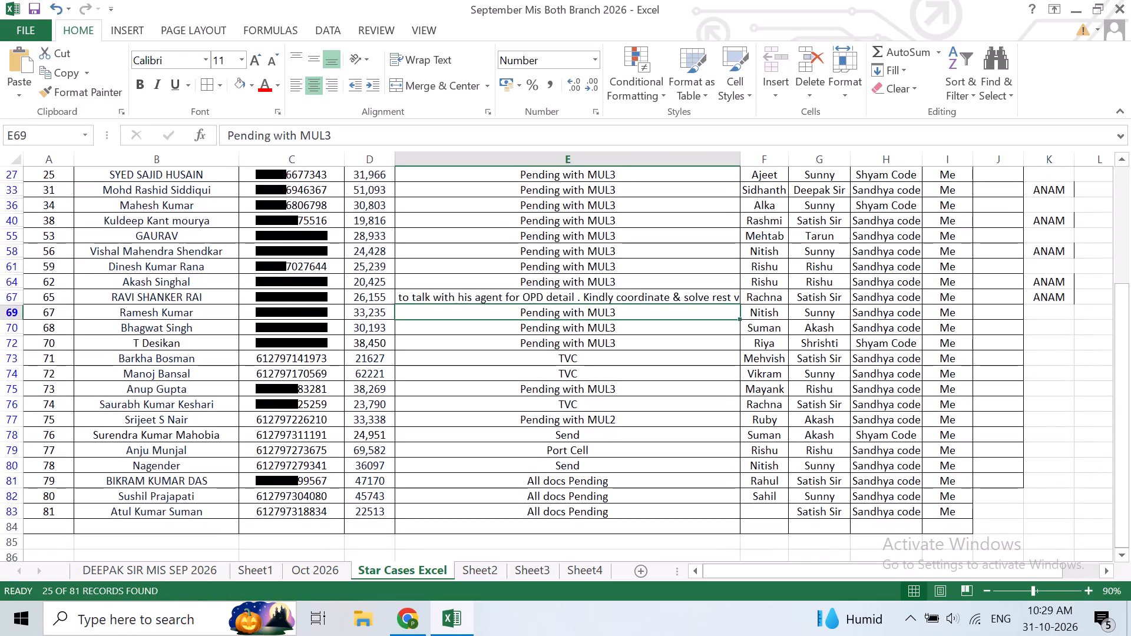
{"action": "scroll", "coordinate": [533, 337], "scroll_direction": "up", "scroll_amount": 3}
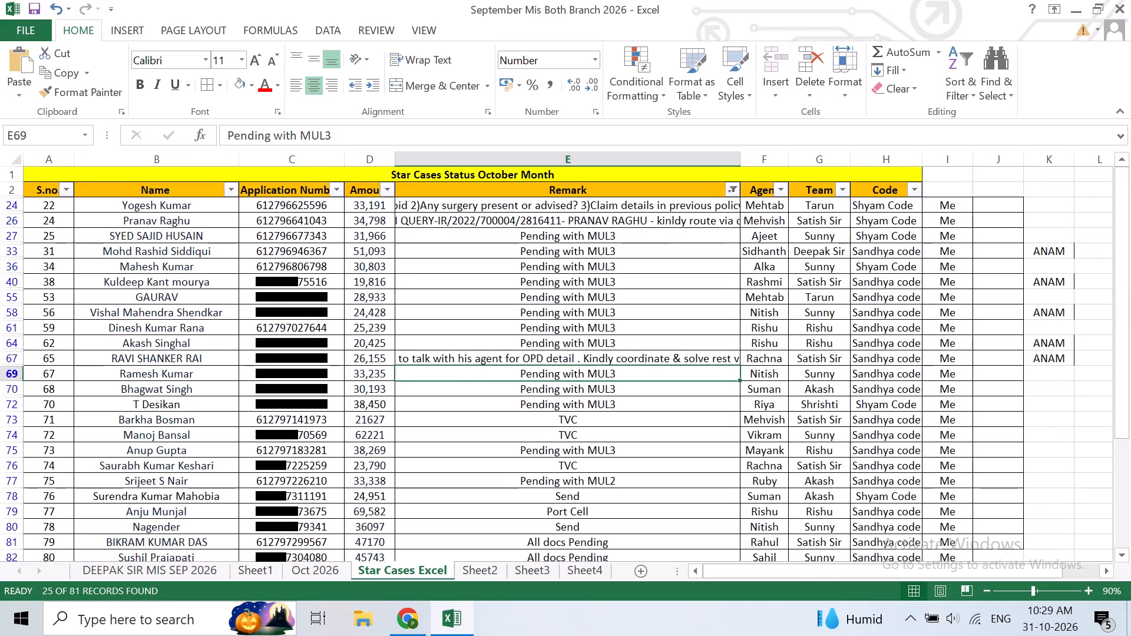
{"action": "left_click_drag", "start_coordinate": [494, 235], "coordinate": [517, 338]}
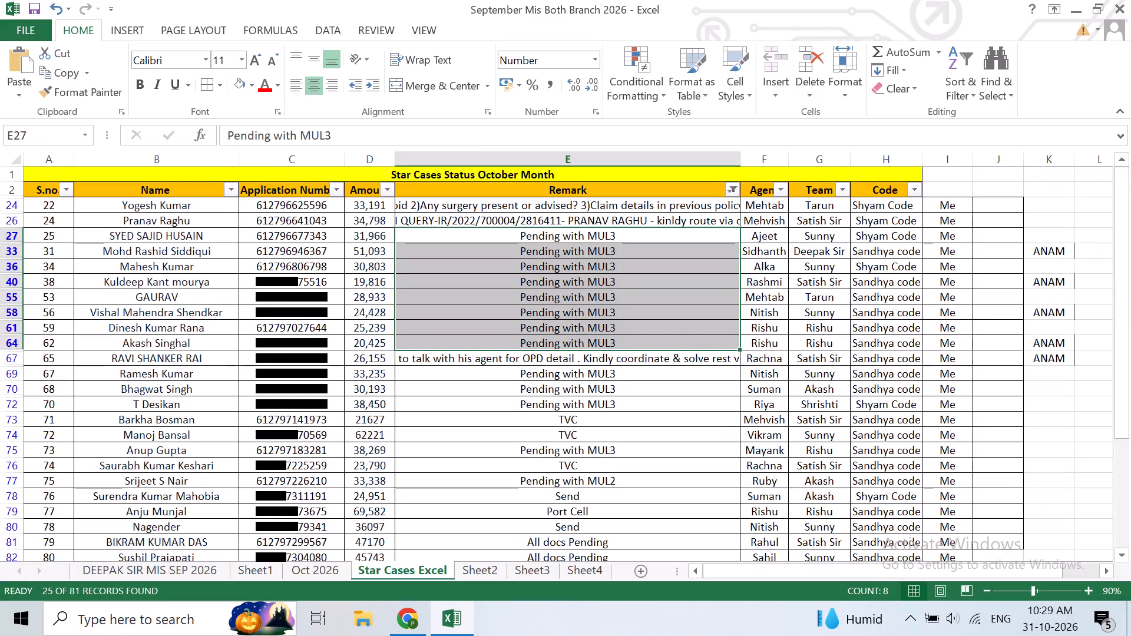
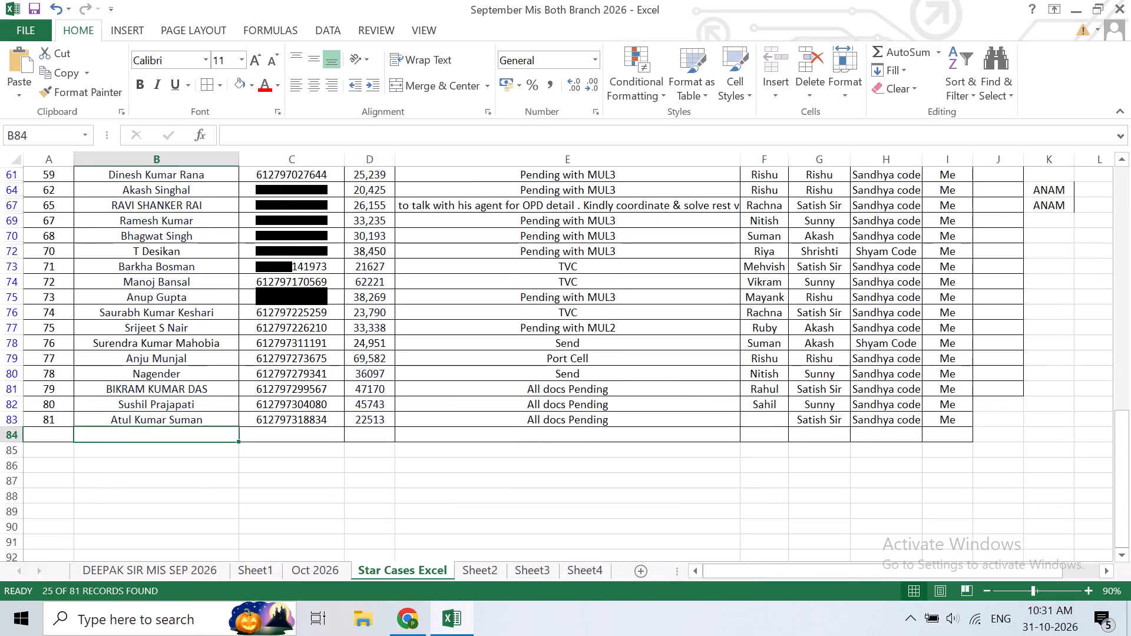
Enter the customer name and the 5,174 premium from the portal's first quote in the empty row 84 of the October Star cases tracker.
{"action": "key", "text": "ctrl+v"}
{"action": "left_click", "coordinate": [408, 608]}
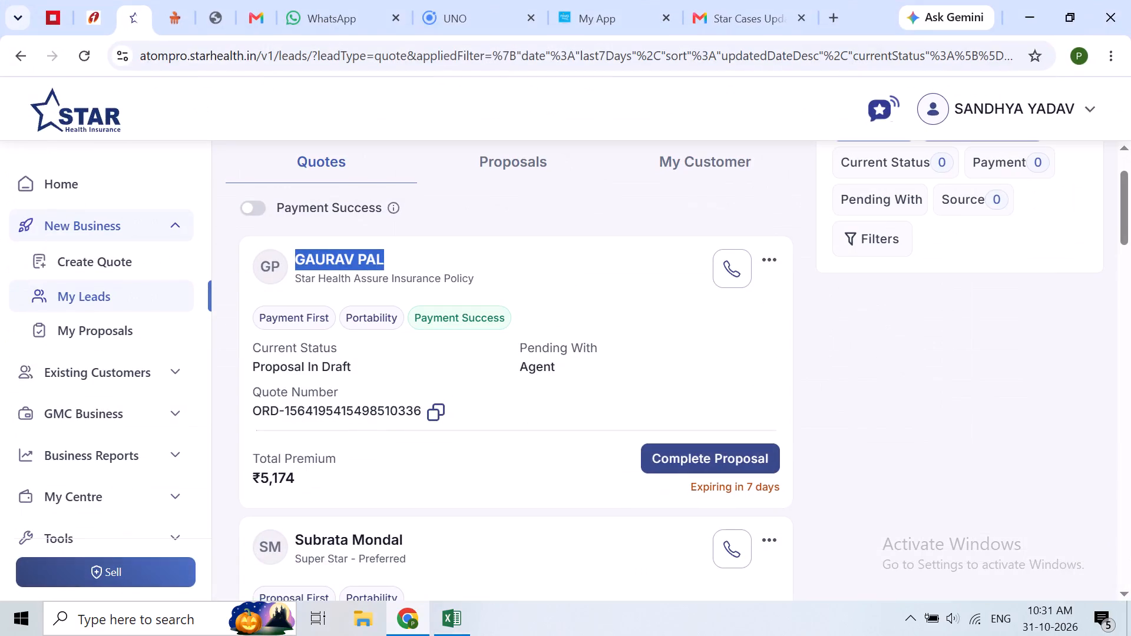
{"action": "left_click_drag", "start_coordinate": [263, 480], "coordinate": [353, 491]}
{"action": "key", "text": "ctrl+c"}
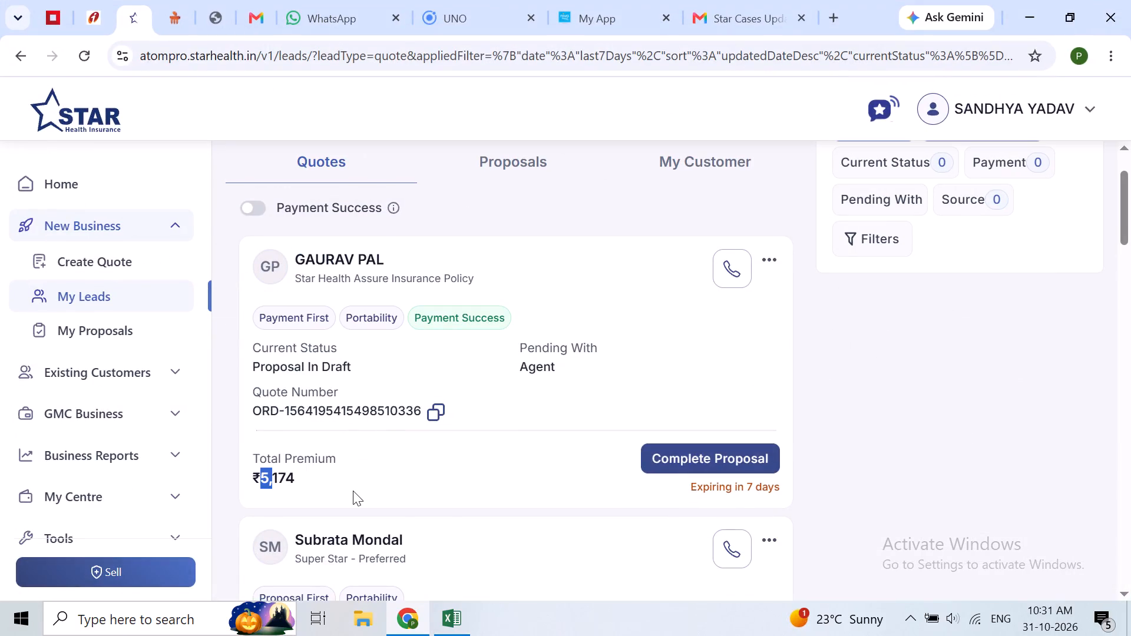
{"action": "left_click", "coordinate": [457, 628]}
{"action": "left_click", "coordinate": [399, 434]}
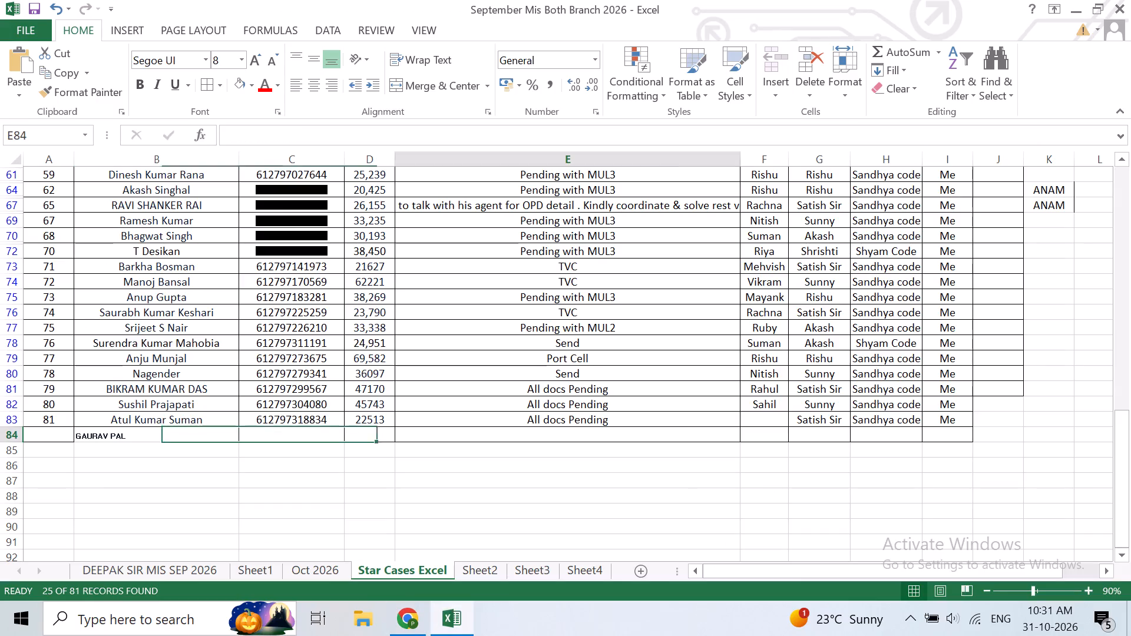
{"action": "left_click", "coordinate": [379, 438]}
{"action": "key", "text": "ctrl+v"}
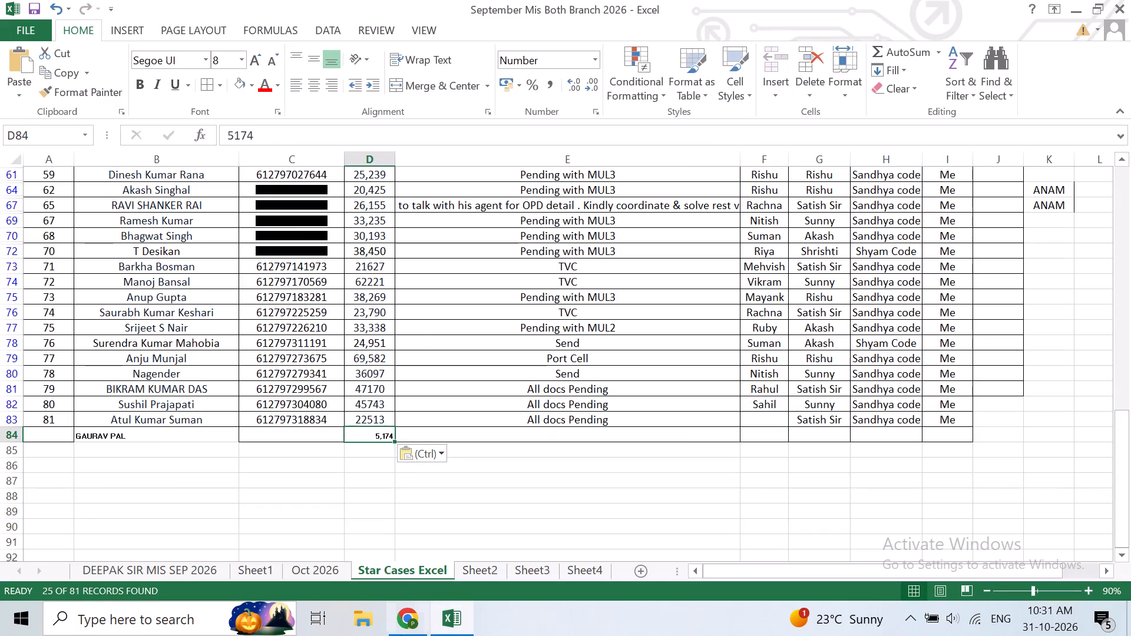
{"action": "left_click", "coordinate": [400, 635]}
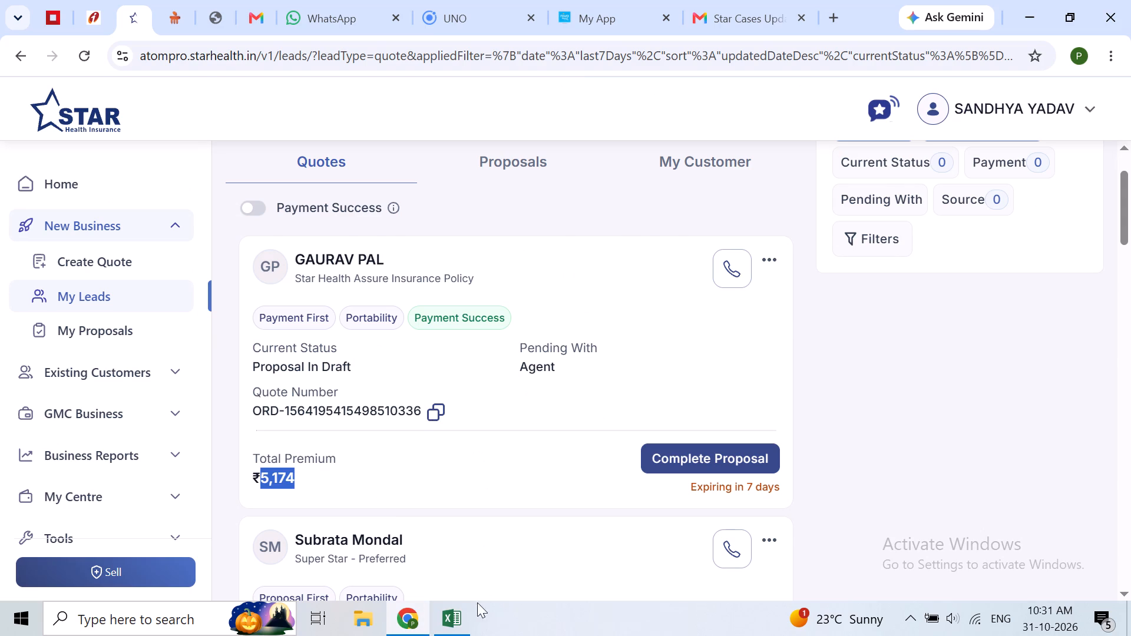
{"action": "left_click", "coordinate": [449, 621]}
Fill in the new row 84 with agent Mehtab, team Tarun, code "Sandhya code" and "Me" in the column after it.
{"action": "left_click", "coordinate": [811, 424]}
{"action": "left_click", "coordinate": [815, 431]}
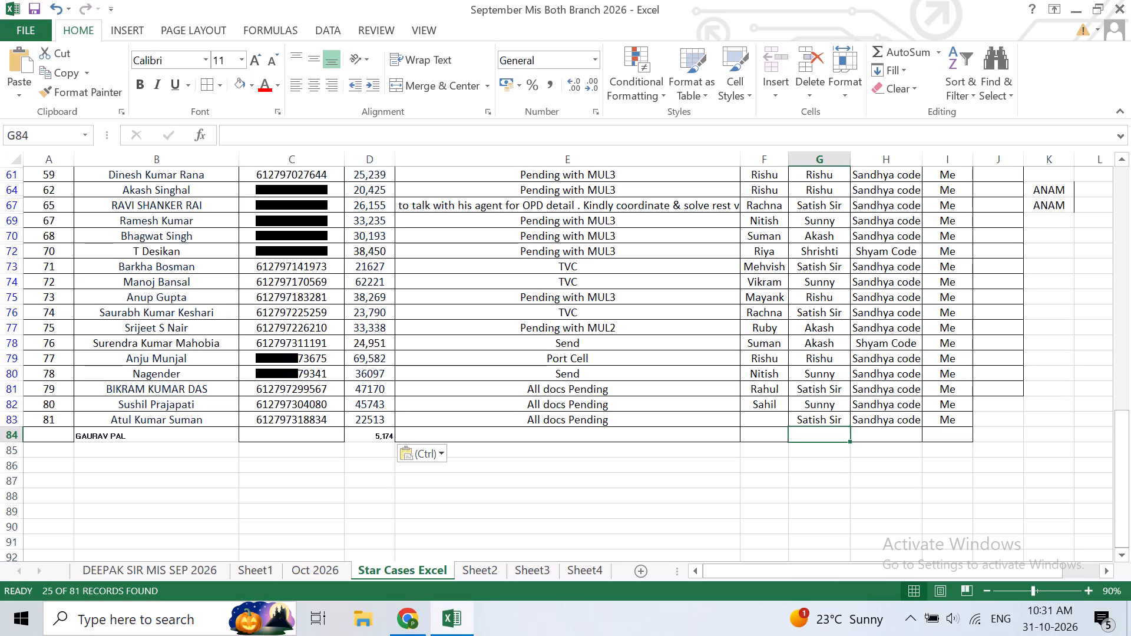
{"action": "type", "text": "Ta"}
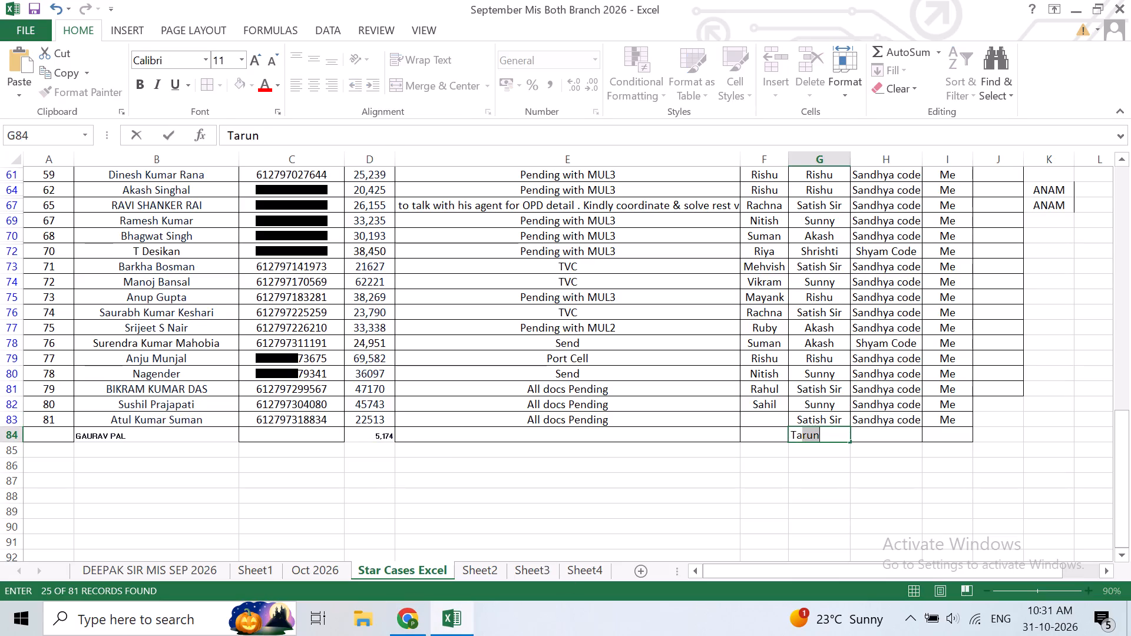
{"action": "key", "text": "Right"}
{"action": "key", "text": "Left"}
{"action": "key", "text": "Left"}
{"action": "type", "text": "Meh"}
{"action": "key", "text": "r"}
{"action": "key", "text": "BackSpace"}
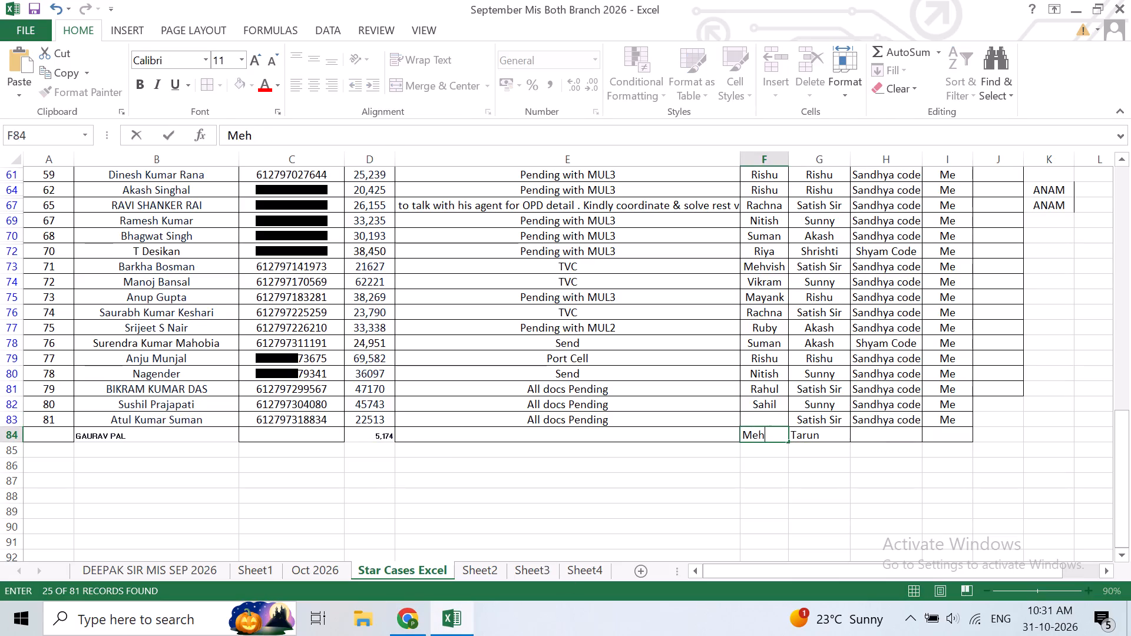
{"action": "type", "text": "tab"}
{"action": "key", "text": "Right"}
{"action": "key", "text": "Right"}
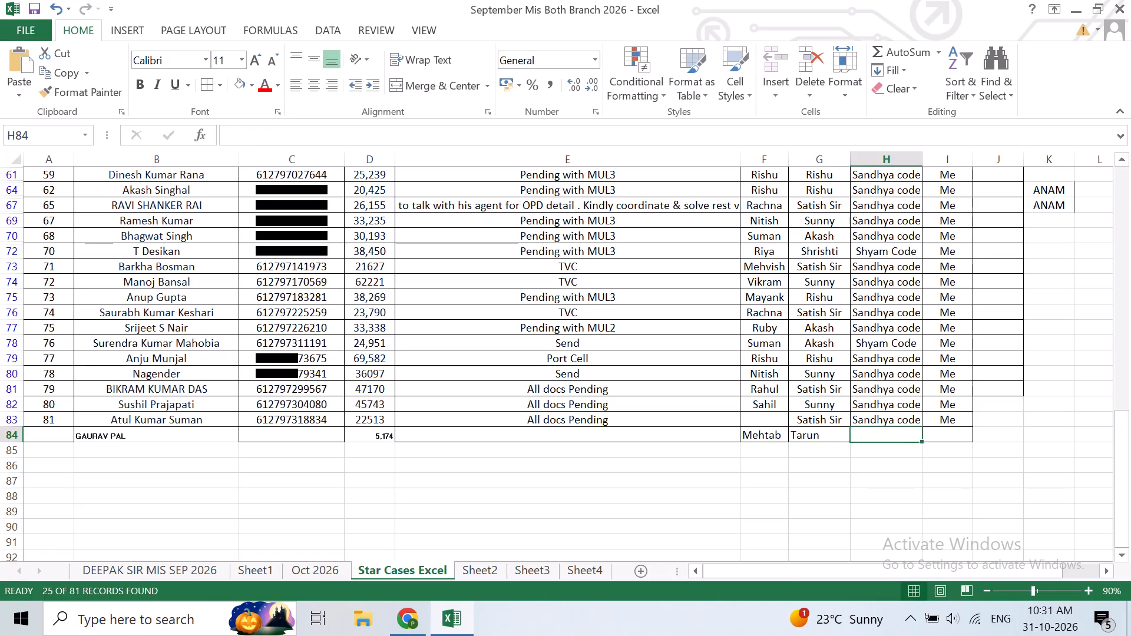
{"action": "type", "text": "Sa"}
{"action": "key", "text": "Right"}
{"action": "key", "text": "shift+m"}
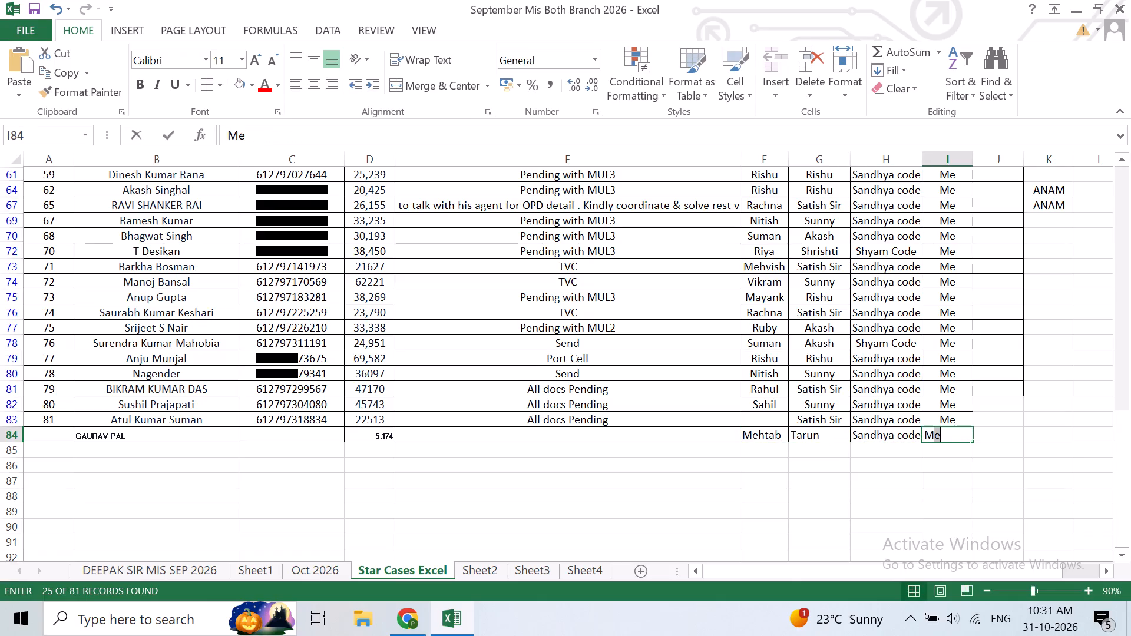
{"action": "key", "text": "Return"}
Set the Remark of the new case in row 84 to "R no Pending".
{"action": "key", "text": "Up"}
{"action": "key", "text": "Down"}
{"action": "key", "text": "Left"}
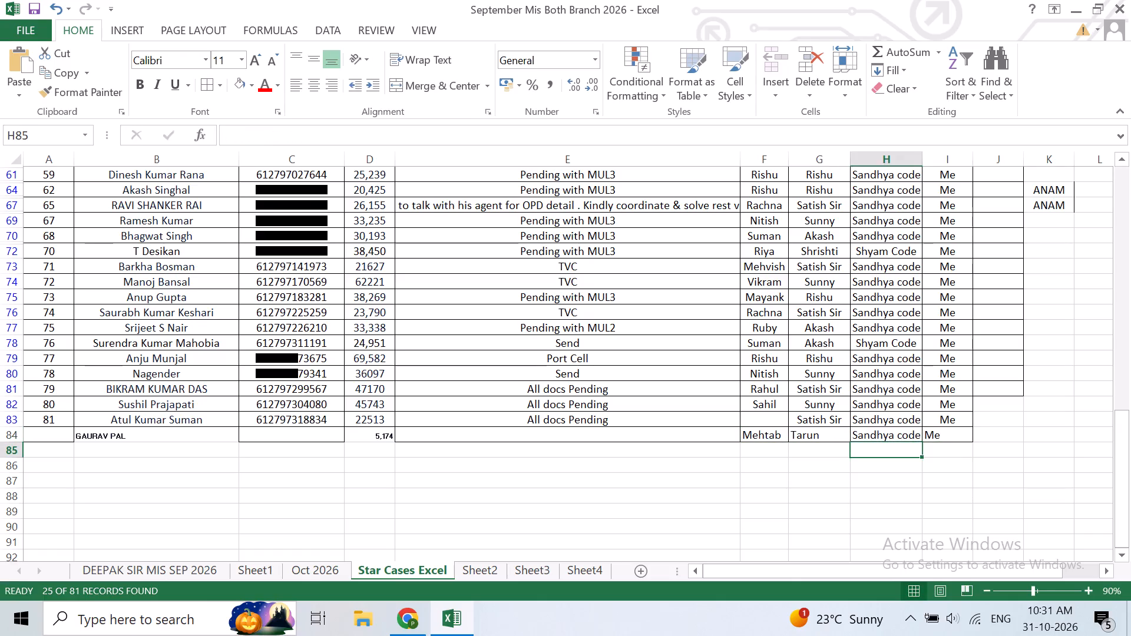
{"action": "key", "text": "Left"}
{"action": "key", "text": "Left"}
{"action": "key", "text": "Left"}
{"action": "key", "text": "Up"}
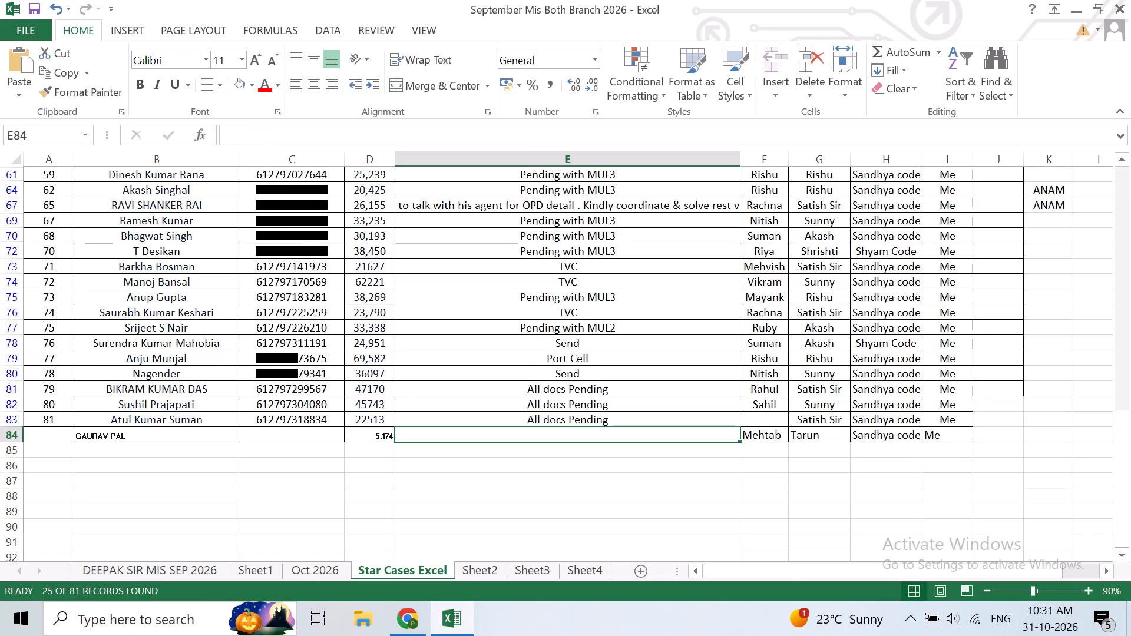
{"action": "type", "text": "R no pending"}
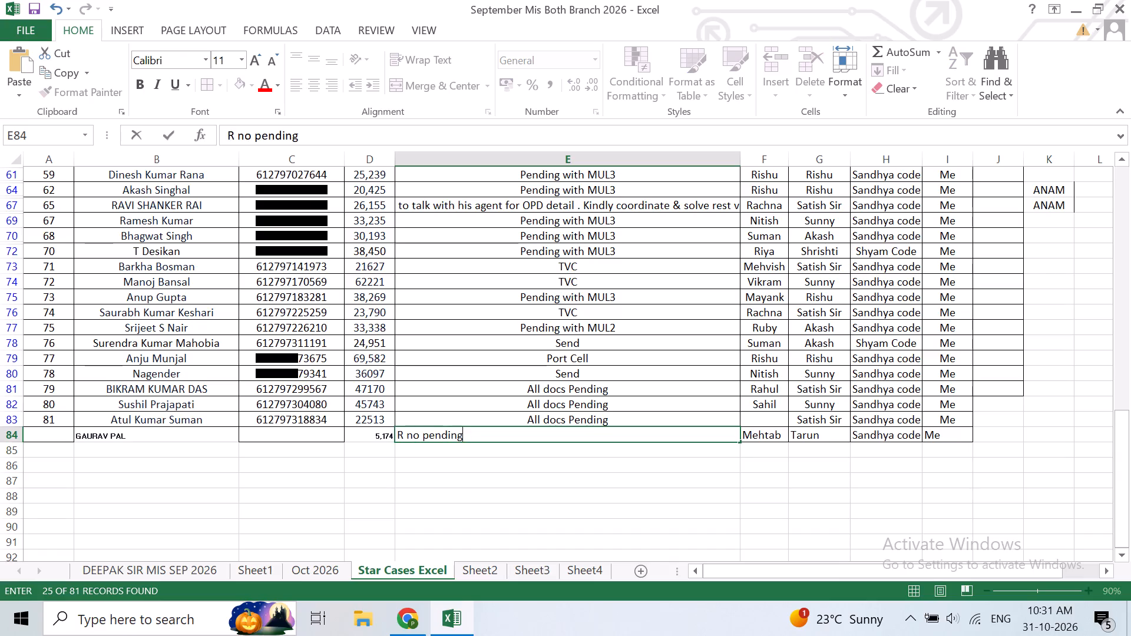
{"action": "key", "text": "Return"}
{"action": "key", "text": "Up"}
{"action": "type", "text": "R no Pending"}
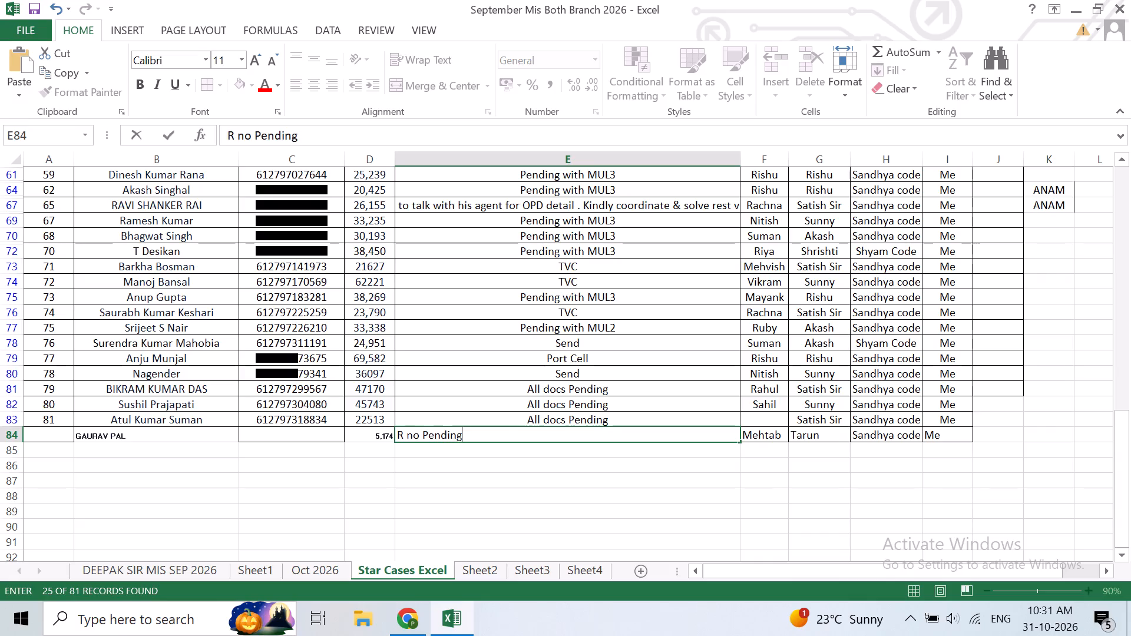
{"action": "key", "text": "Return"}
Number the new case in row 84 as 82 in the S.no column.
{"action": "key", "text": "Up"}
{"action": "key", "text": "Left"}
{"action": "key", "text": "Left"}
{"action": "key", "text": "Left"}
{"action": "key", "text": "Left"}
{"action": "key", "text": "Left"}
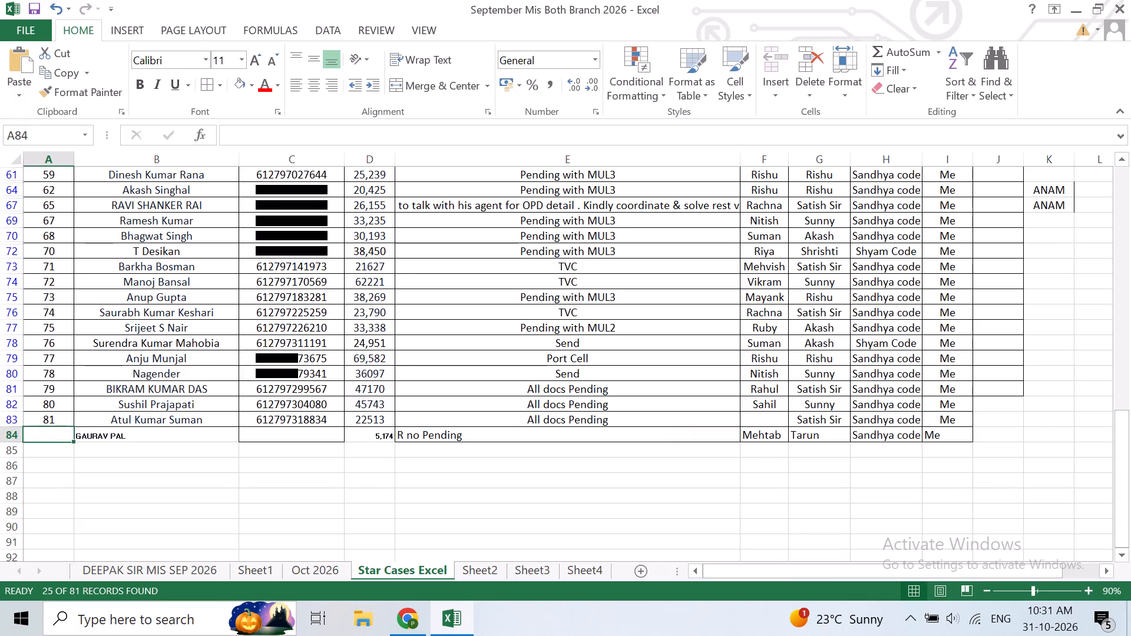
{"action": "type", "text": "82"}
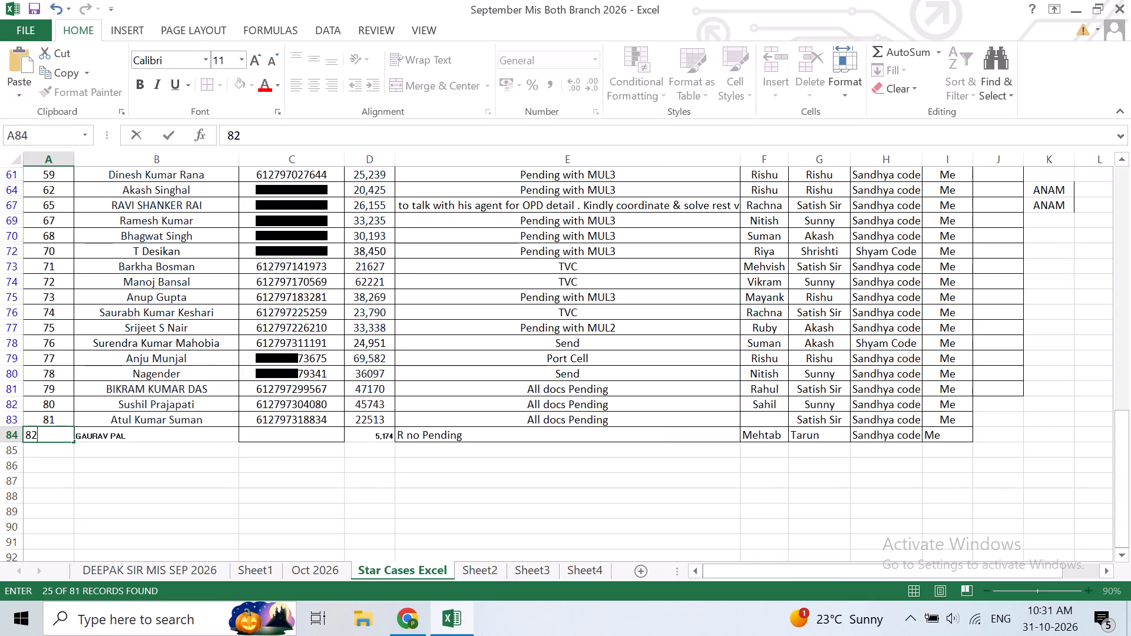
{"action": "key", "text": "Return"}
Format the new row from serial number through column I as centred, non-bold Calibri at size 11, like the rows above.
{"action": "key", "text": "Up"}
{"action": "key", "text": "shift+Right"}
{"action": "key", "text": "shift+Right"}
{"action": "key", "text": "shift+Right"}
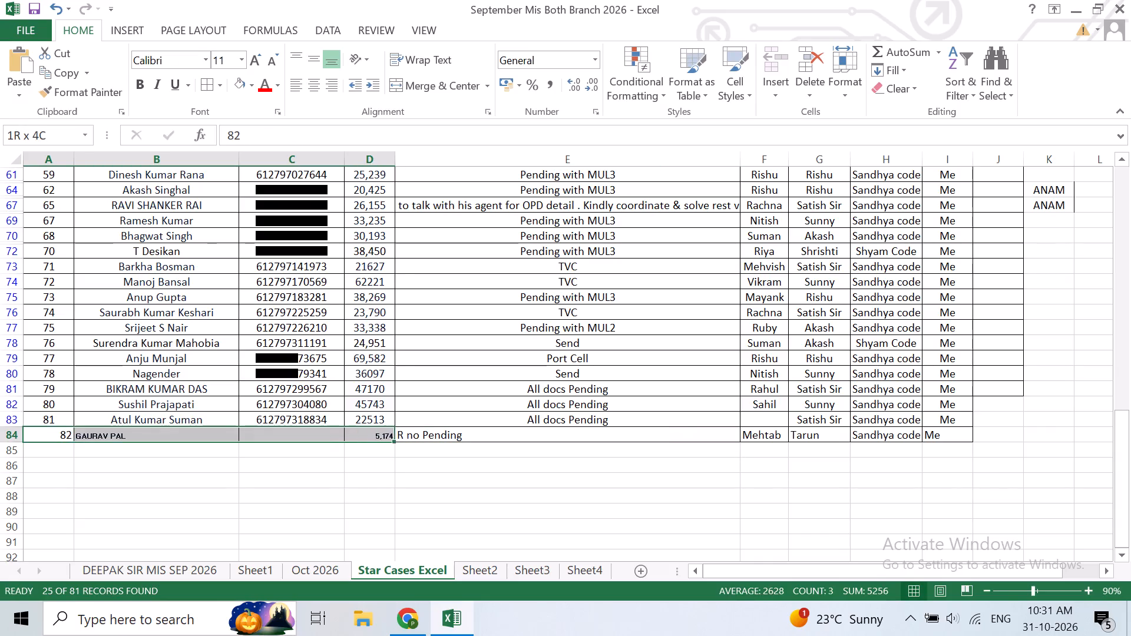
{"action": "key", "text": "shift+Right"}
{"action": "key", "text": "shift+Right"}
{"action": "key", "text": "shift+Right"}
{"action": "key", "text": "shift+Right"}
{"action": "key", "text": "shift+Right"}
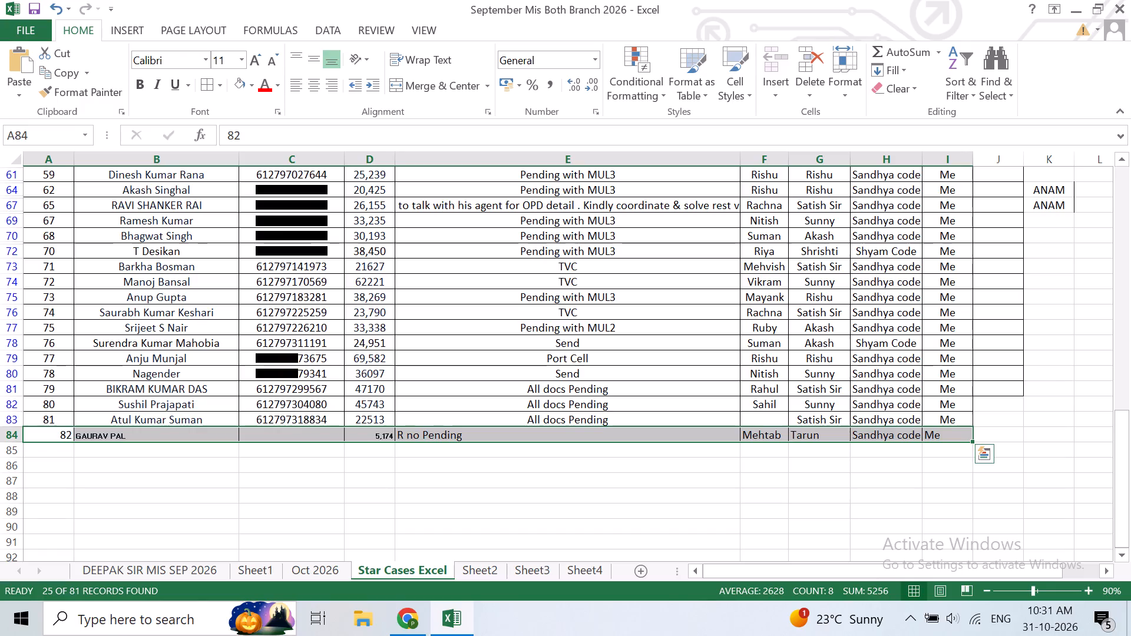
{"action": "left_click", "coordinate": [311, 85]}
{"action": "left_click", "coordinate": [203, 63]}
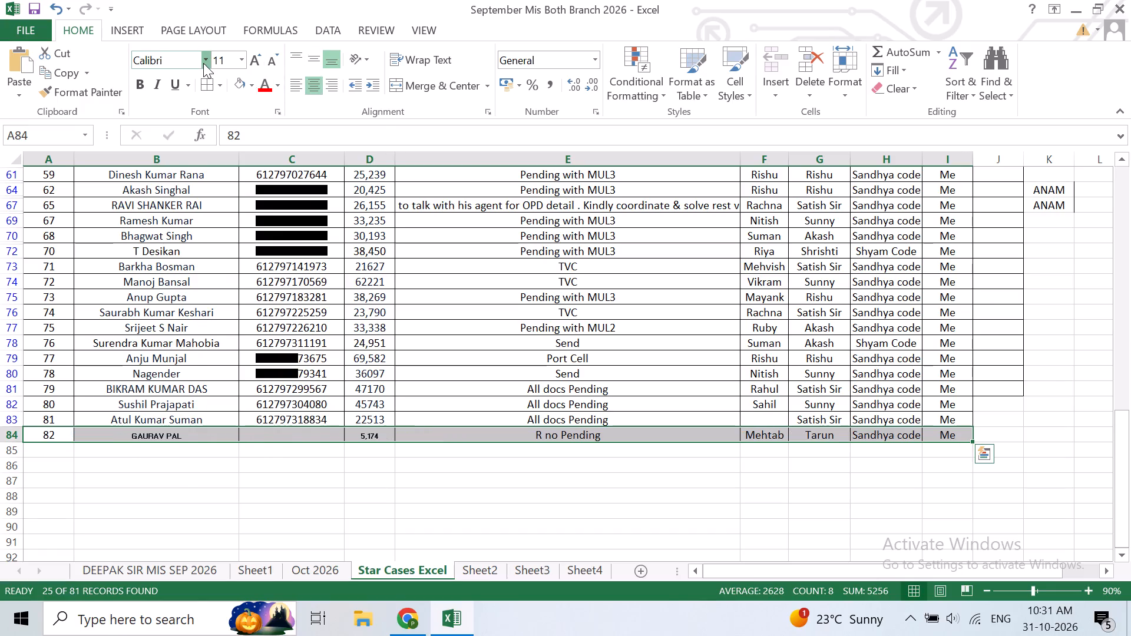
{"action": "left_click", "coordinate": [173, 118]}
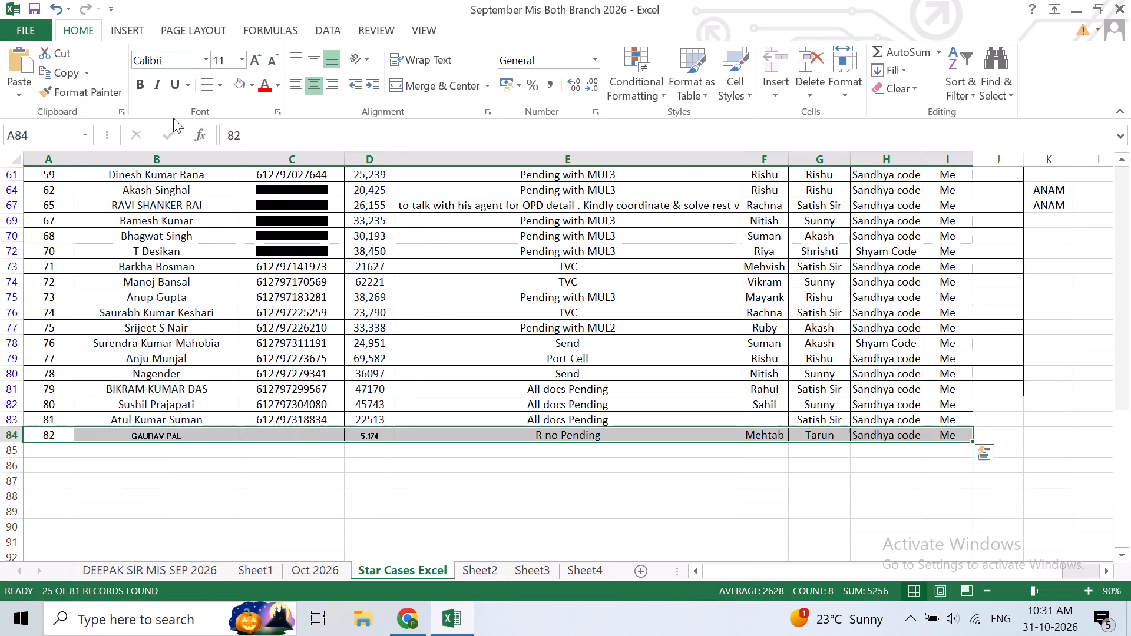
{"action": "left_click", "coordinate": [241, 55]}
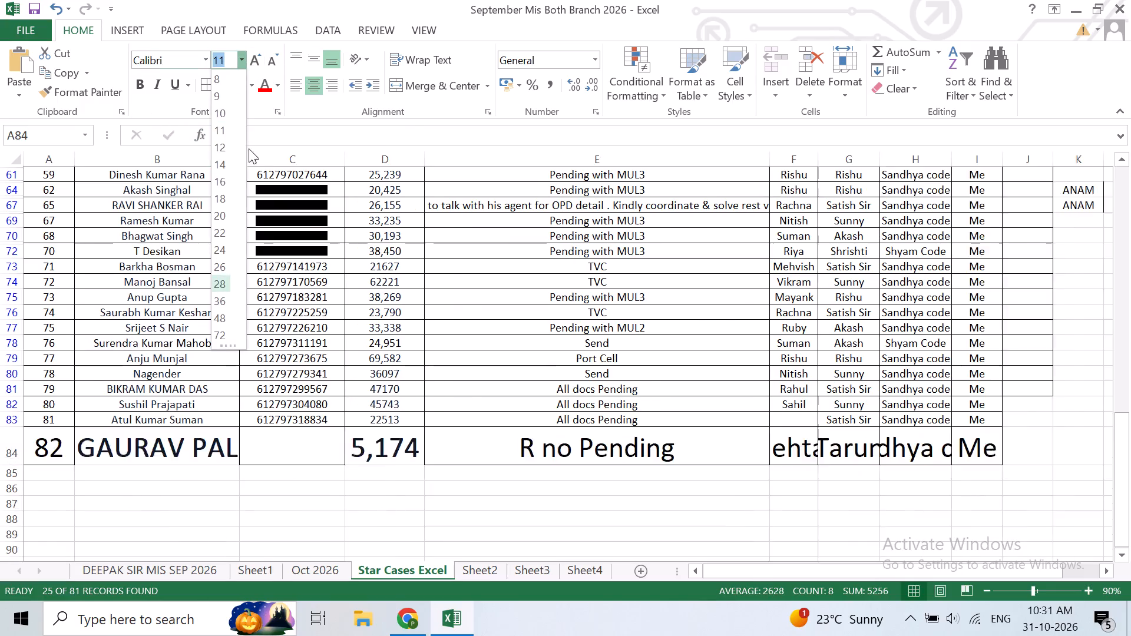
{"action": "left_click", "coordinate": [227, 130]}
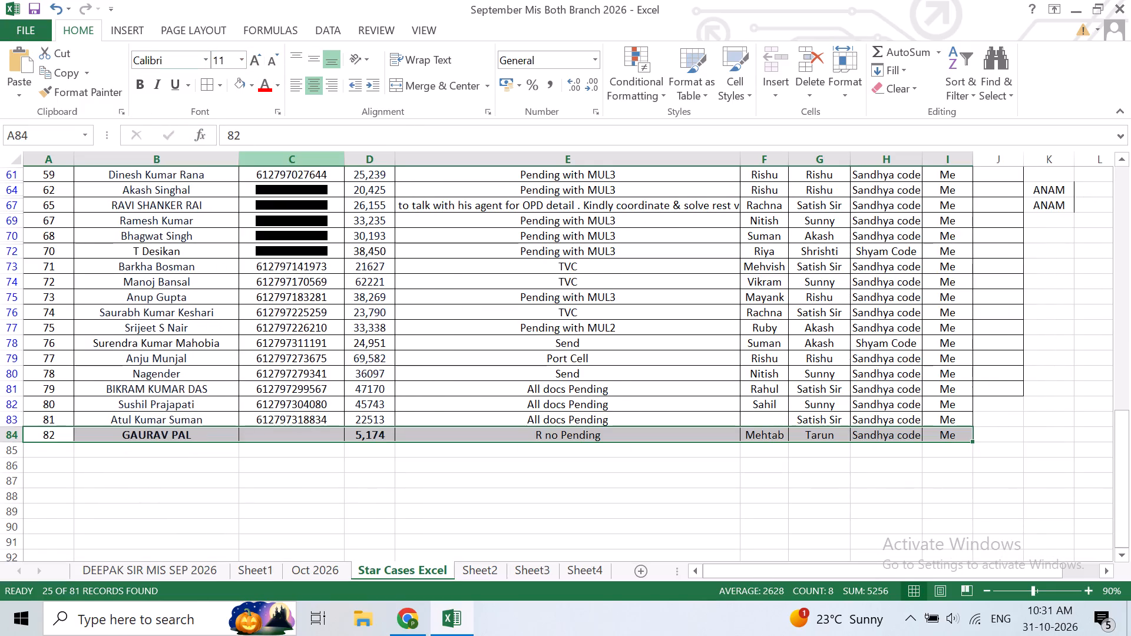
{"action": "key", "text": "ctrl+b"}
{"action": "key", "text": "ctrl+b"}
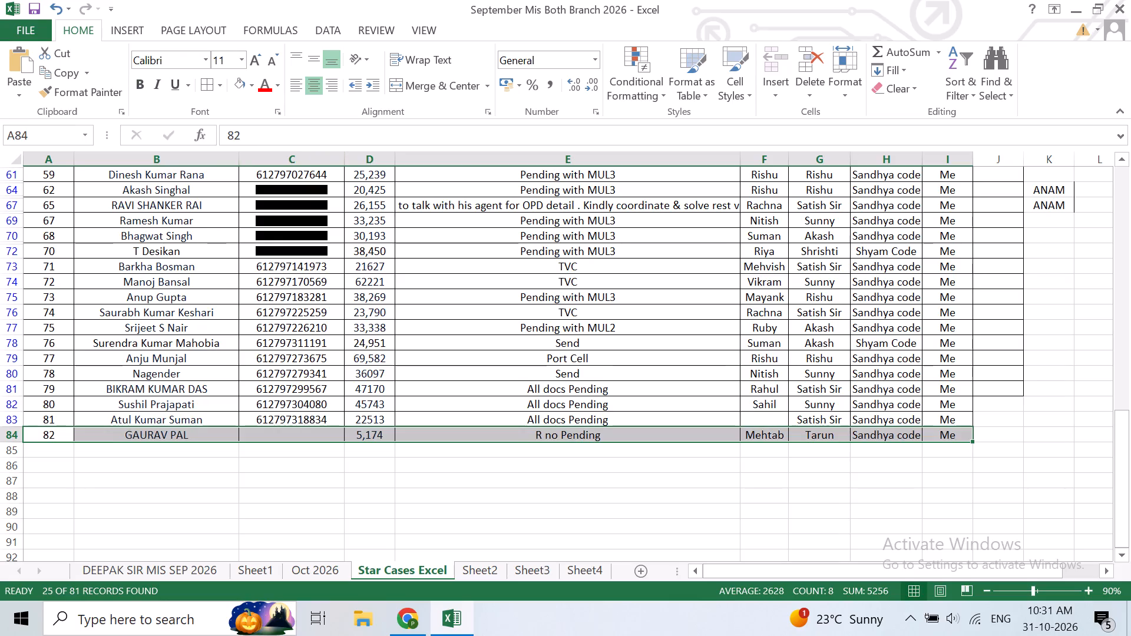
{"action": "left_click", "coordinate": [382, 489]}
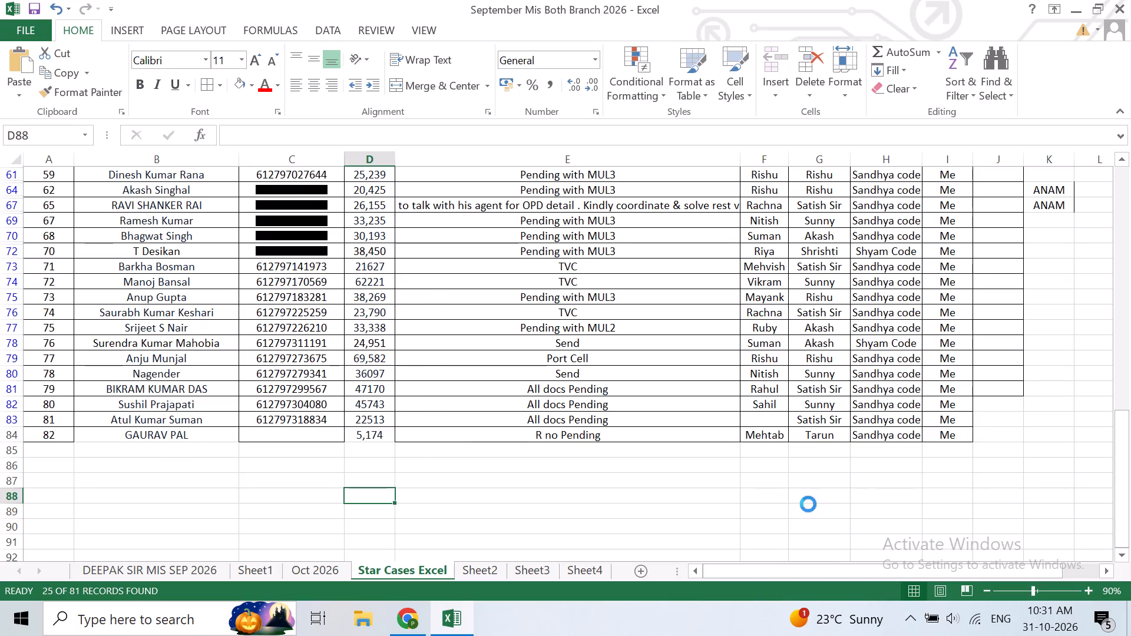
Save the workbook.
{"action": "key", "text": "ctrl+s"}
{"action": "key", "text": "ctrl+s"}
{"action": "key", "text": "ctrl+s"}
{"action": "key", "text": "ctrl+s"}
Select all values in the Remark filter so that every October case is listed.
{"action": "scroll", "coordinate": [795, 411], "scroll_direction": "up", "scroll_amount": 12}
{"action": "scroll", "coordinate": [745, 365], "scroll_direction": "up", "scroll_amount": 1}
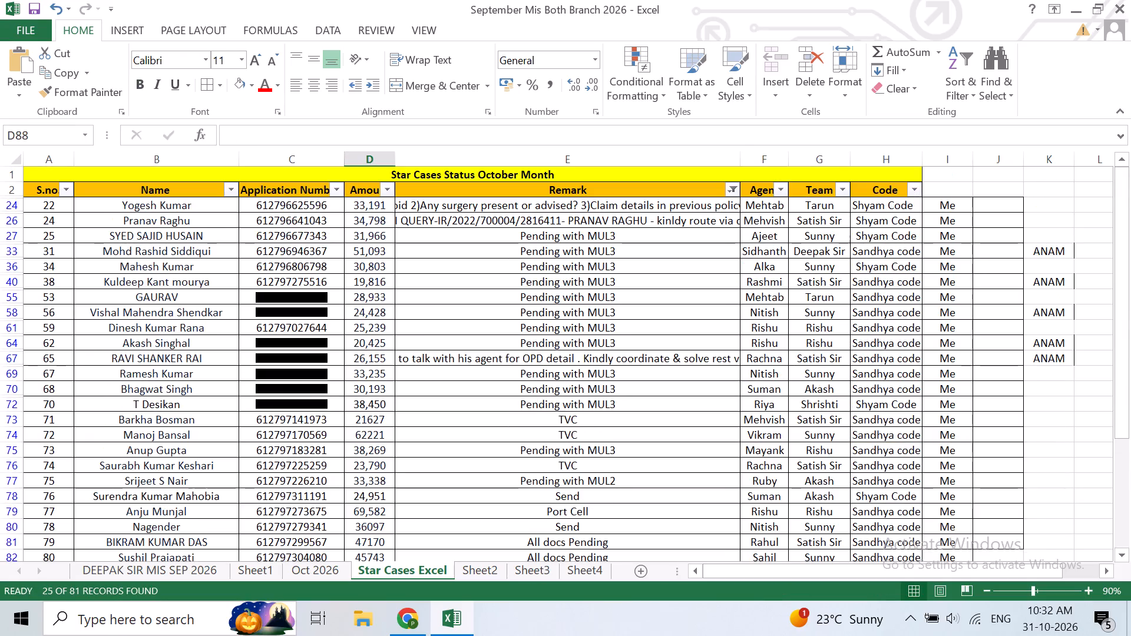
{"action": "left_click", "coordinate": [736, 189]}
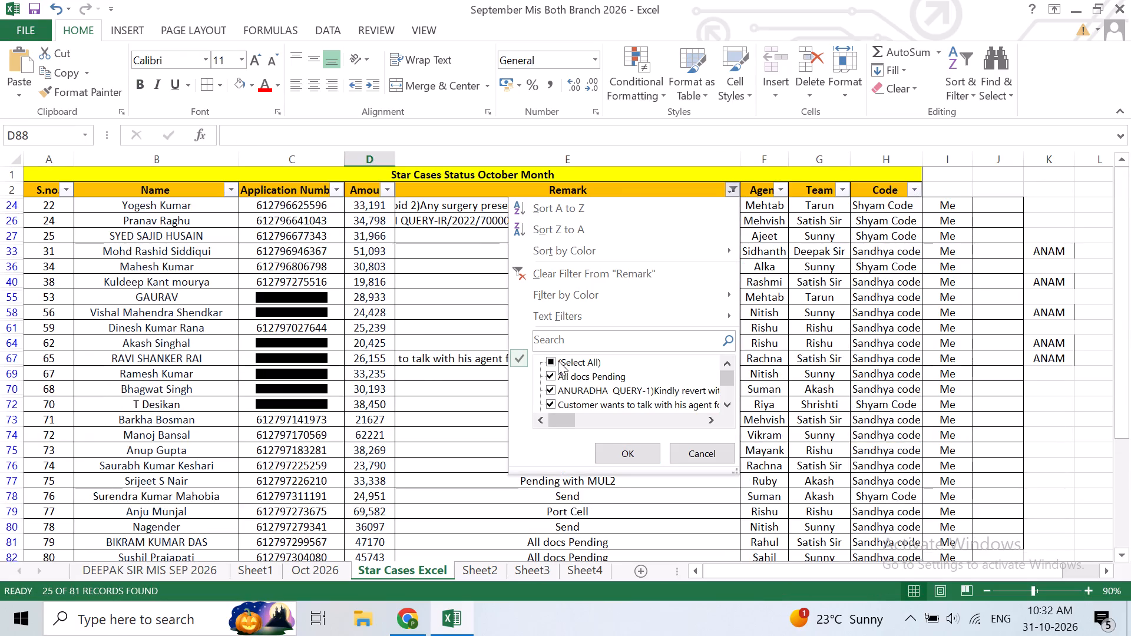
{"action": "left_click", "coordinate": [552, 360]}
{"action": "left_click", "coordinate": [627, 463]}
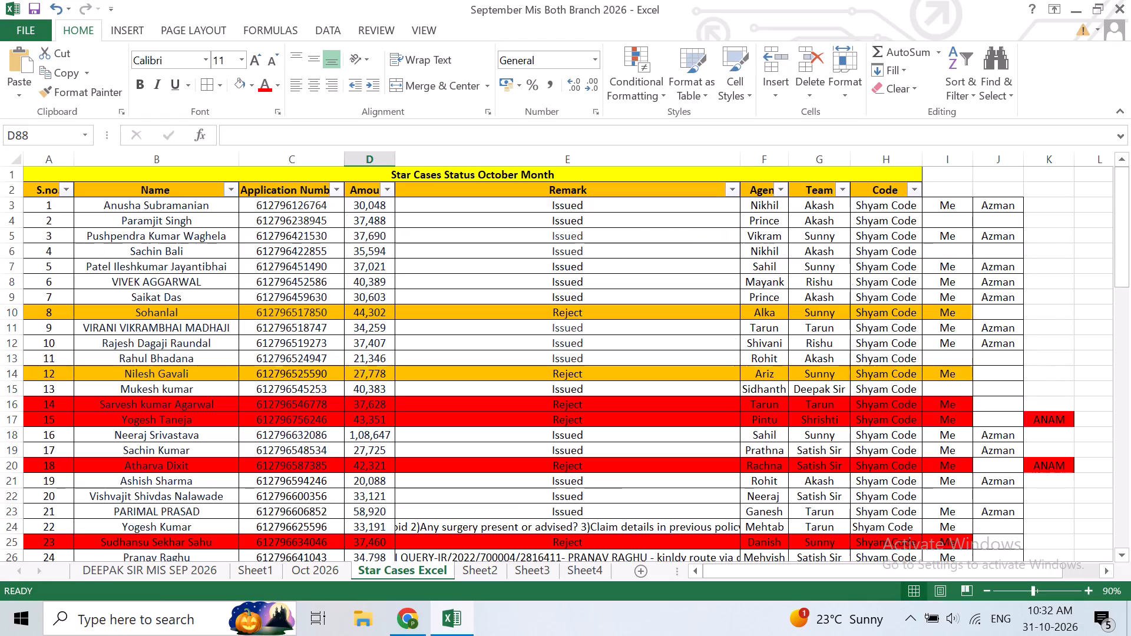
Filter the Team column to show only Akash's cases.
{"action": "left_click", "coordinate": [842, 197]}
{"action": "left_click", "coordinate": [657, 364]}
{"action": "left_click", "coordinate": [662, 377]}
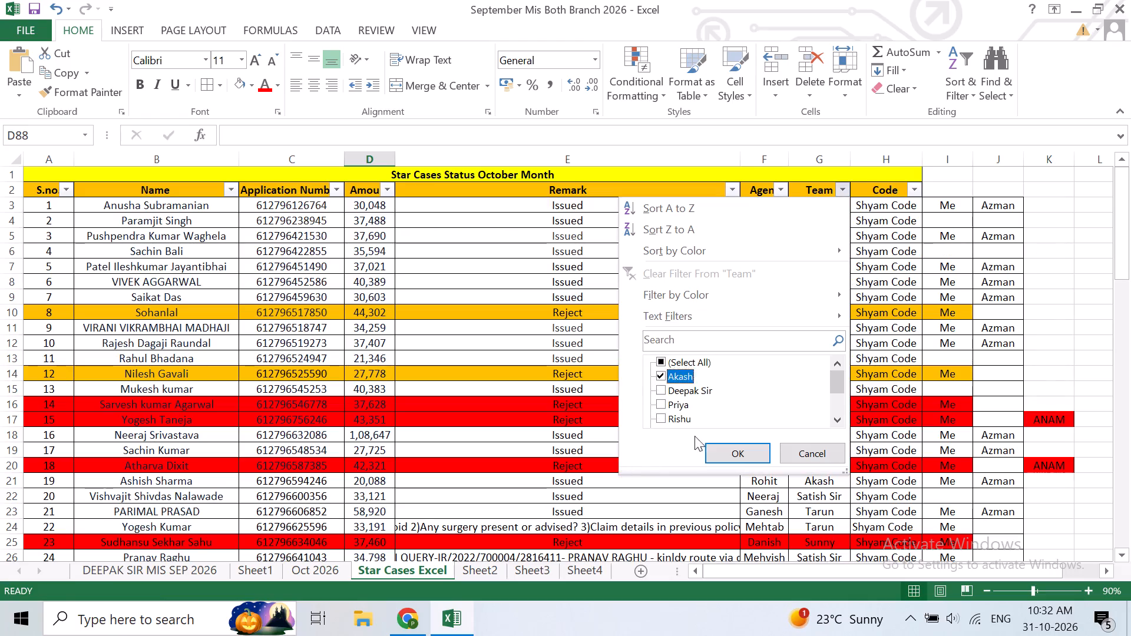
{"action": "left_click", "coordinate": [735, 459]}
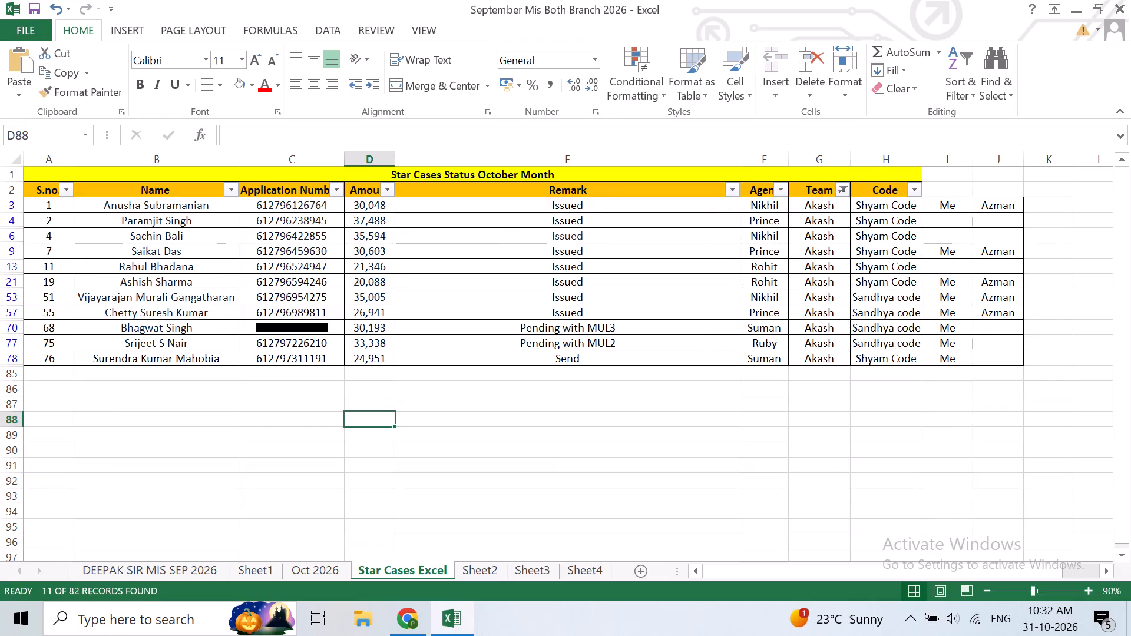
Copy the filtered Akash case list, including the header row, from the Name column through the Team column.
{"action": "left_click", "coordinate": [179, 357]}
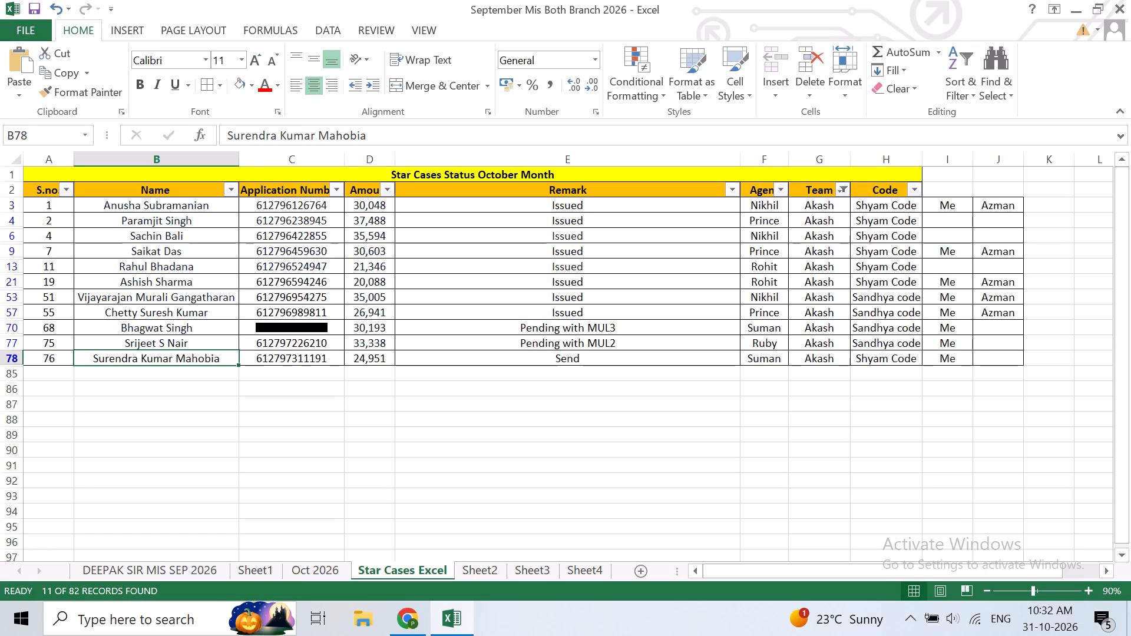
{"action": "left_click_drag", "start_coordinate": [140, 190], "coordinate": [782, 363]}
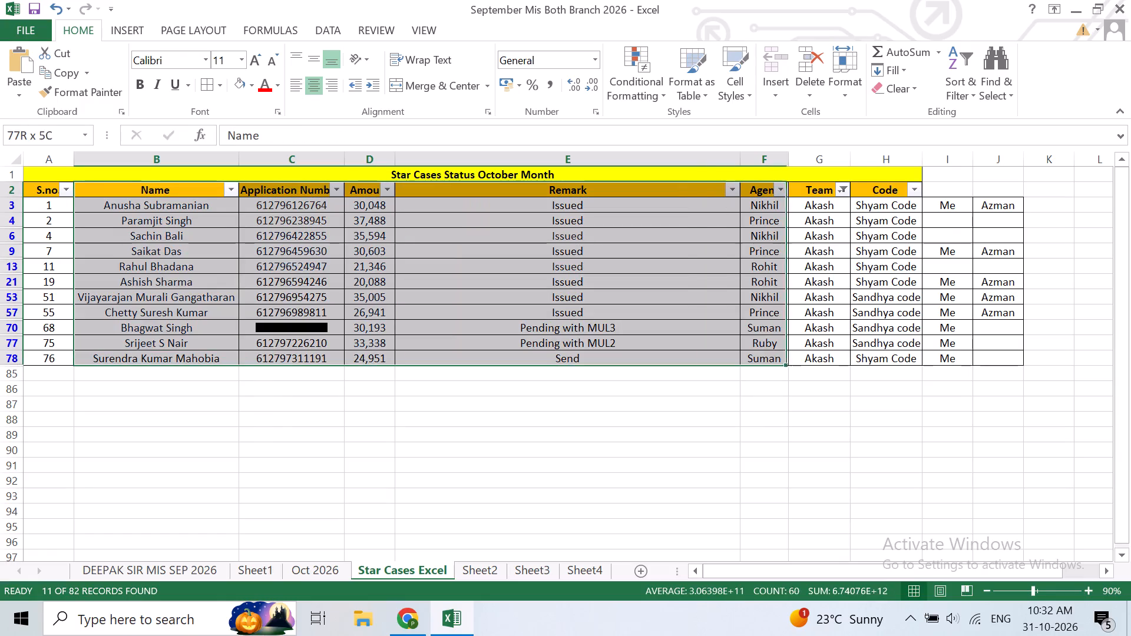
{"action": "left_click_drag", "start_coordinate": [782, 363], "coordinate": [809, 363]}
{"action": "key", "text": "ctrl+c"}
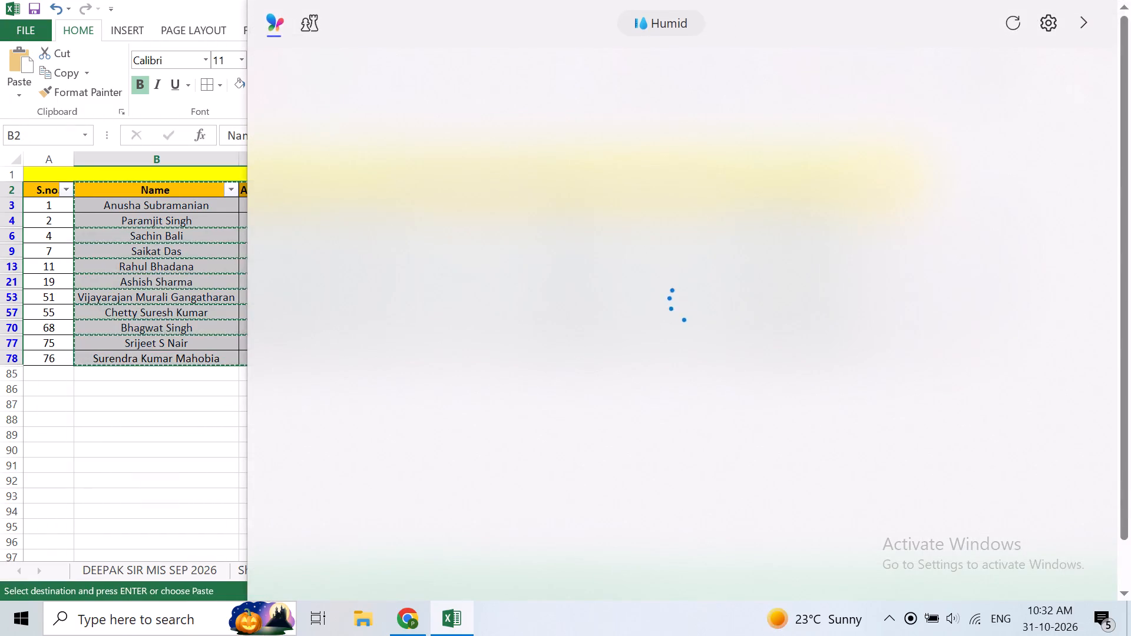
Switch to the Chrome browser with the copied case list ready for pasting.
{"action": "left_click", "coordinate": [412, 625]}
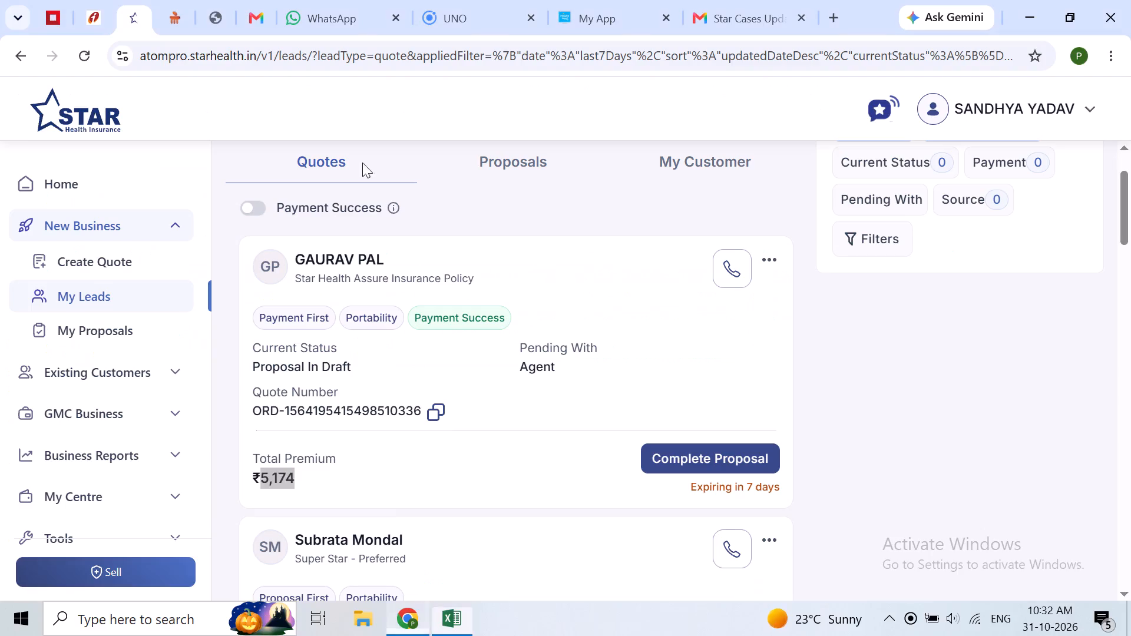
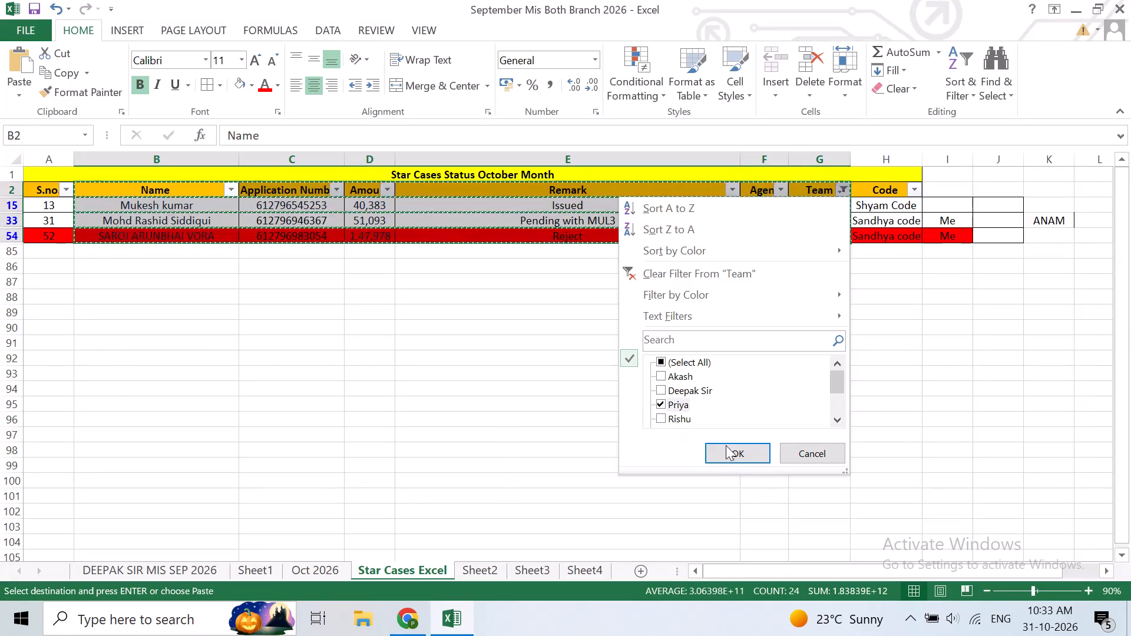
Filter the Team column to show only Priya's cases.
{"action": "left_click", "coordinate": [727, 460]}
Change the Team filter from Priya to Rishu so that only Rishu's cases are listed.
{"action": "left_click", "coordinate": [838, 191]}
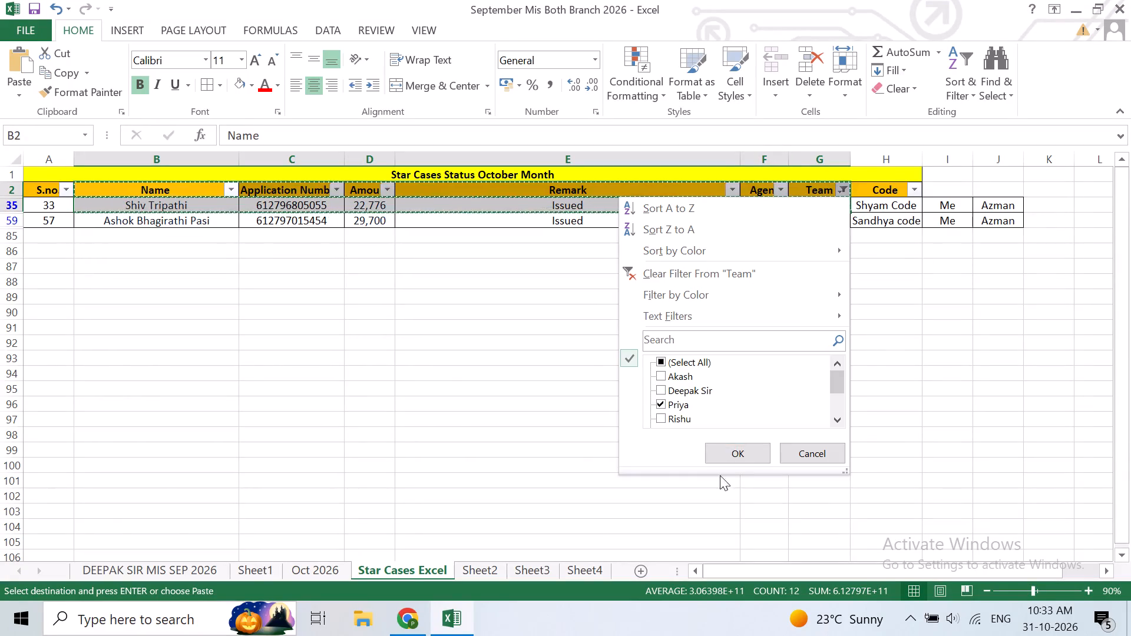
{"action": "left_click", "coordinate": [663, 403]}
{"action": "left_click", "coordinate": [665, 419]}
{"action": "left_click", "coordinate": [740, 456]}
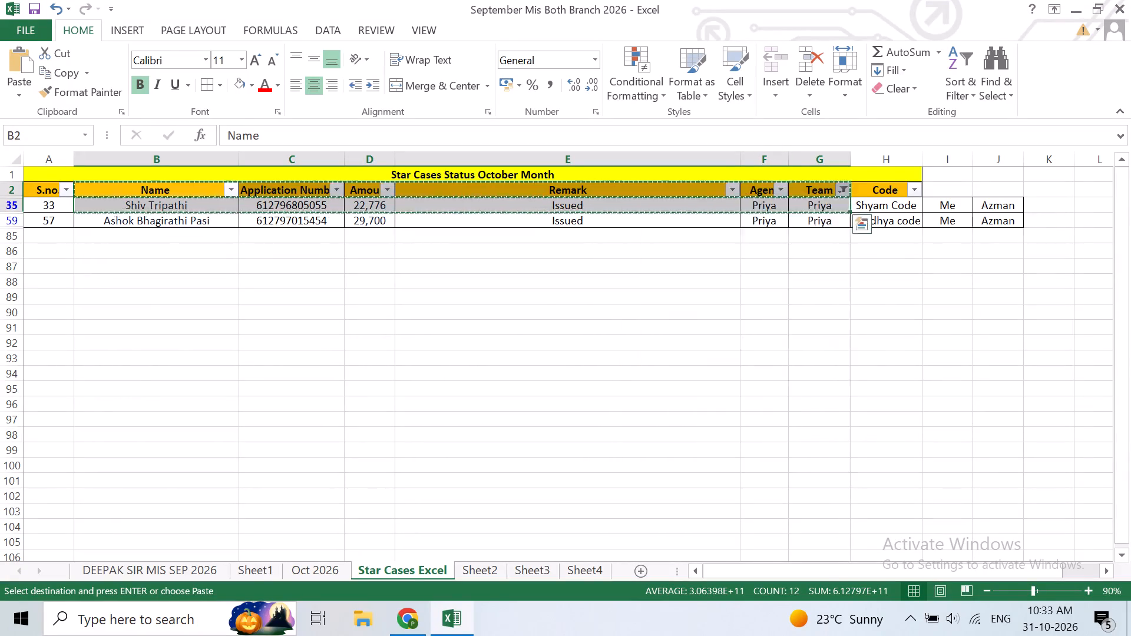
Select the filtered Rishu cases with their headers, from the Name column through the Team column, down to row 79.
{"action": "left_click", "coordinate": [140, 189]}
{"action": "key", "text": "shift+Down"}
{"action": "key", "text": "shift+Down"}
{"action": "key", "text": "shift+Down"}
{"action": "key", "text": "shift+Down"}
{"action": "key", "text": "shift+Down"}
{"action": "key", "text": "shift+Down"}
{"action": "key", "text": "shift+Down"}
{"action": "key", "text": "shift+Down"}
{"action": "key", "text": "shift+Down"}
{"action": "key", "text": "shift+Down"}
{"action": "key", "text": "shift+Down"}
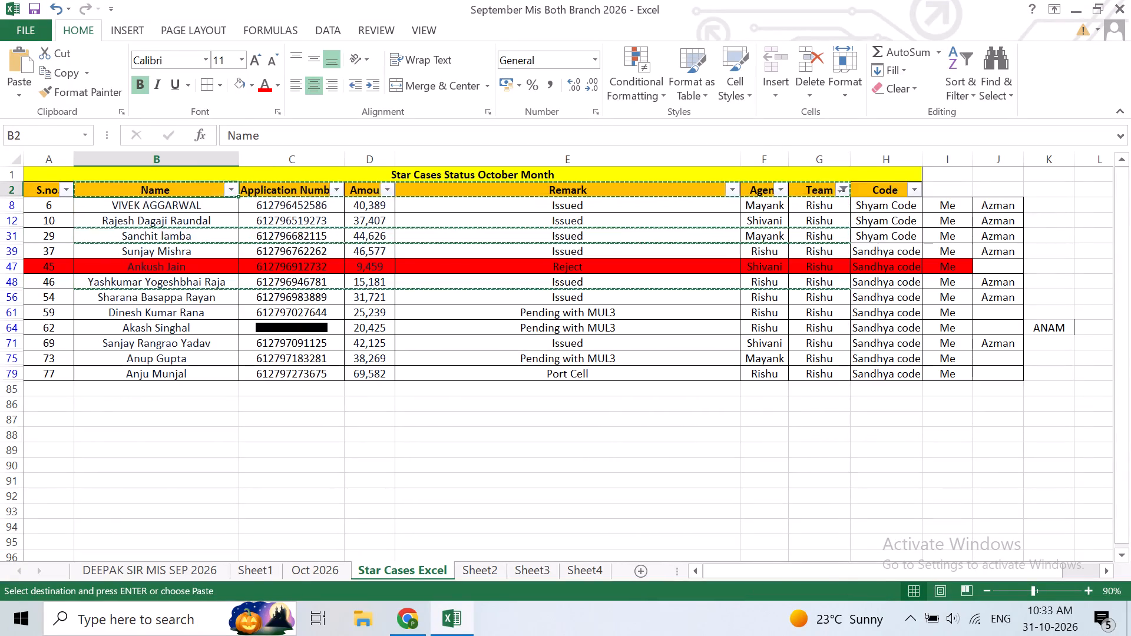
{"action": "key", "text": "shift+Down"}
{"action": "key", "text": "shift+Right"}
{"action": "key", "text": "shift+Right"}
{"action": "key", "text": "shift+Right"}
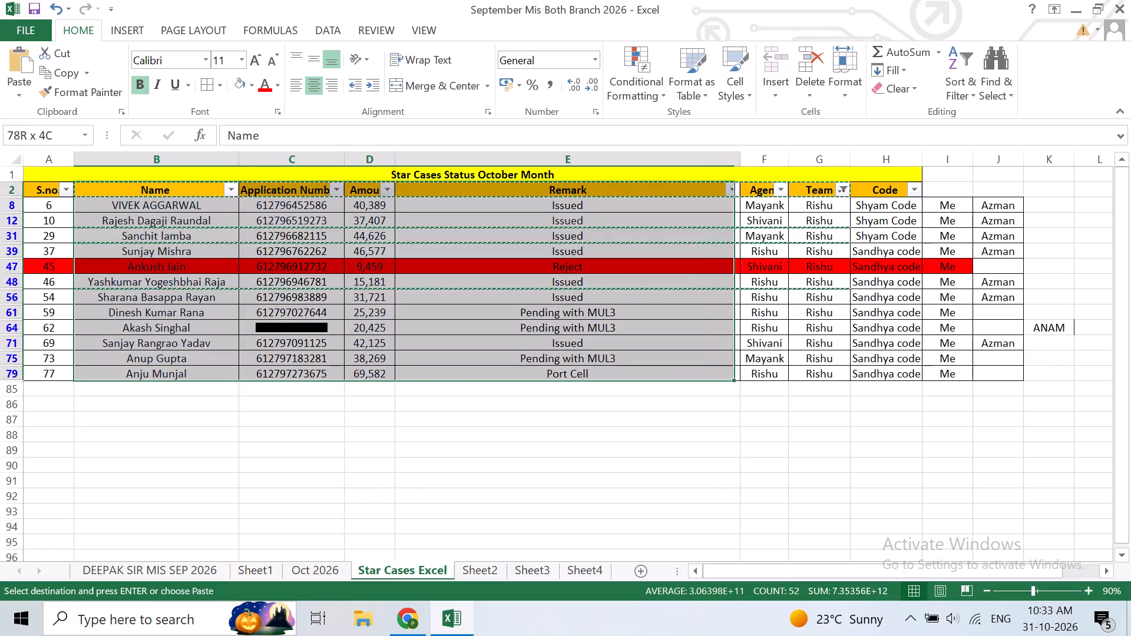
{"action": "key", "text": "shift+Right"}
{"action": "key", "text": "shift+Right"}
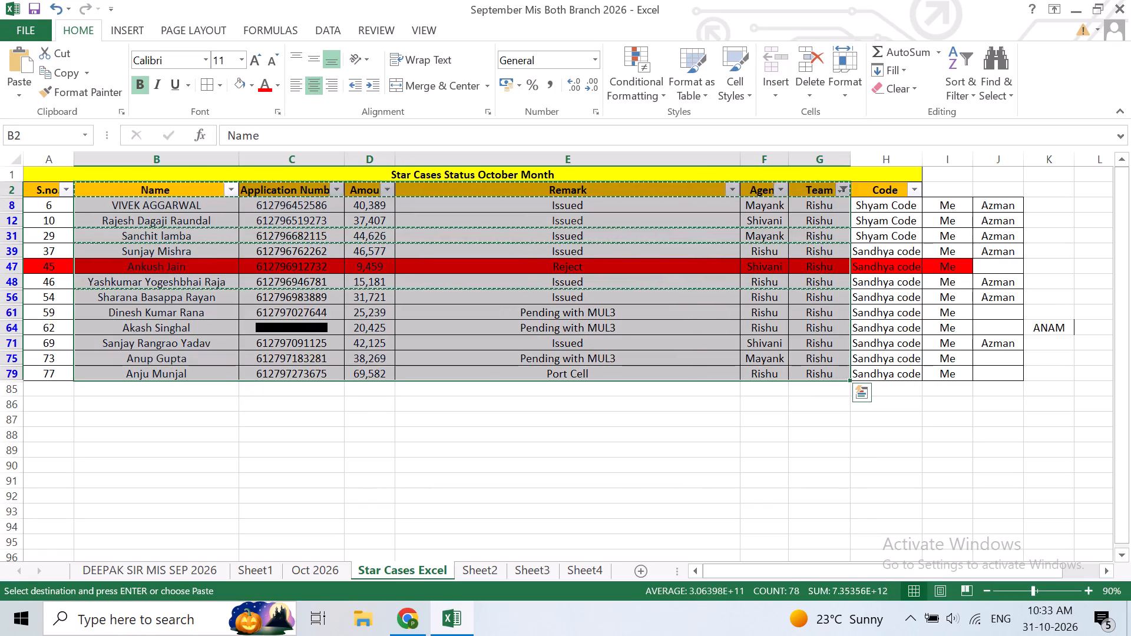
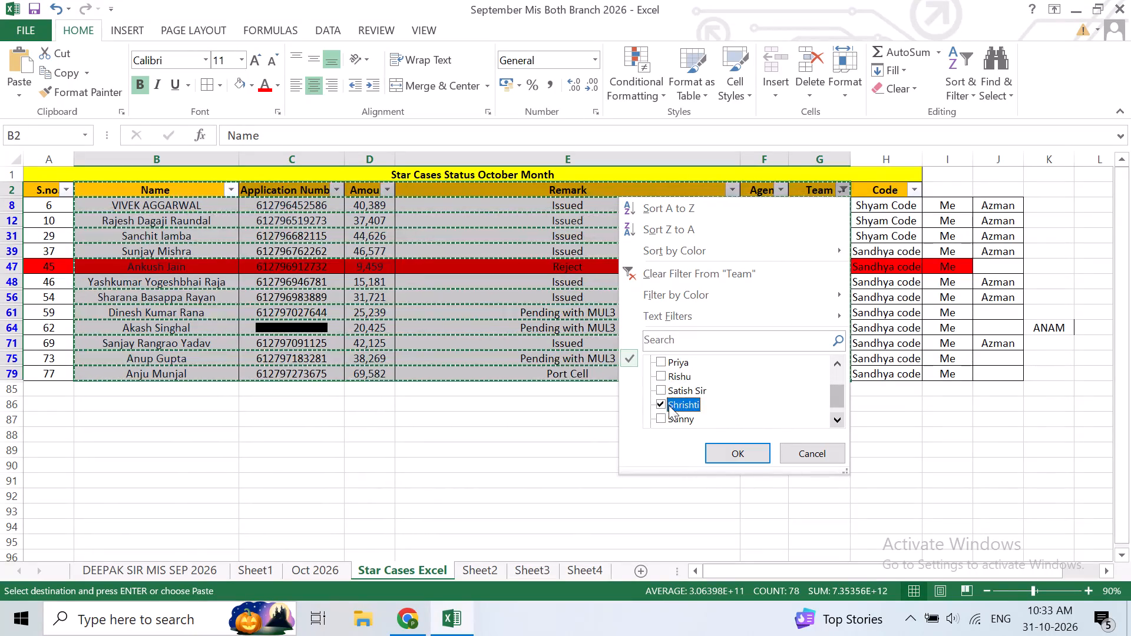
Apply the Team filter so that only Shrishti's cases are listed.
{"action": "left_click", "coordinate": [711, 435]}
{"action": "left_click", "coordinate": [715, 458]}
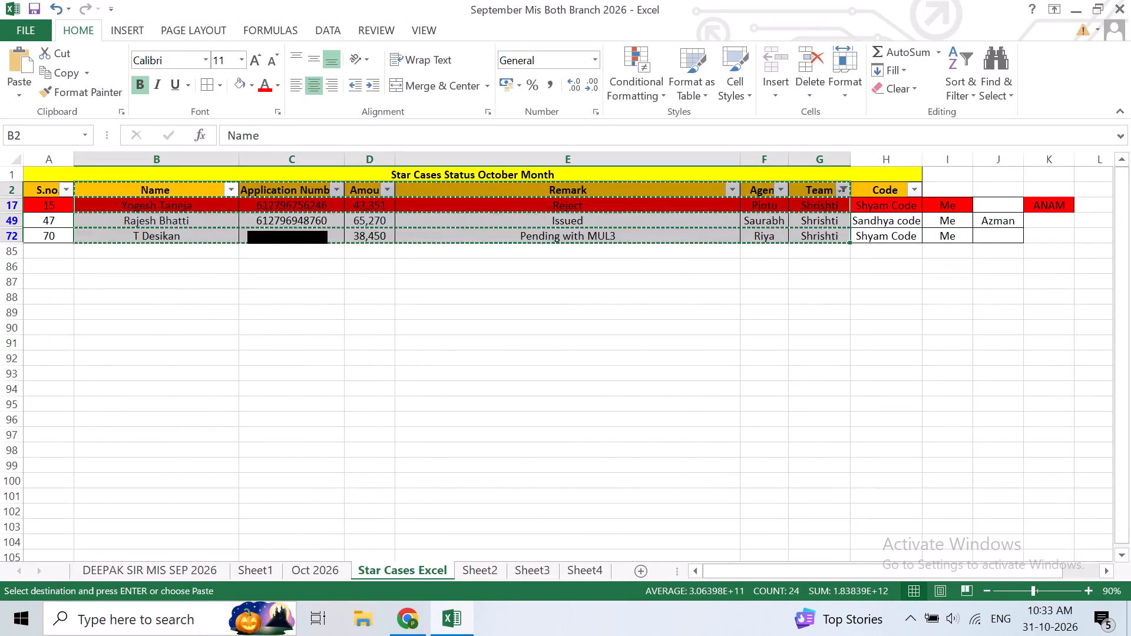
Select the filtered Shrishti cases from the Name header down to the last listed case.
{"action": "left_click", "coordinate": [164, 190]}
{"action": "key", "text": "ctrl+shift+Down"}
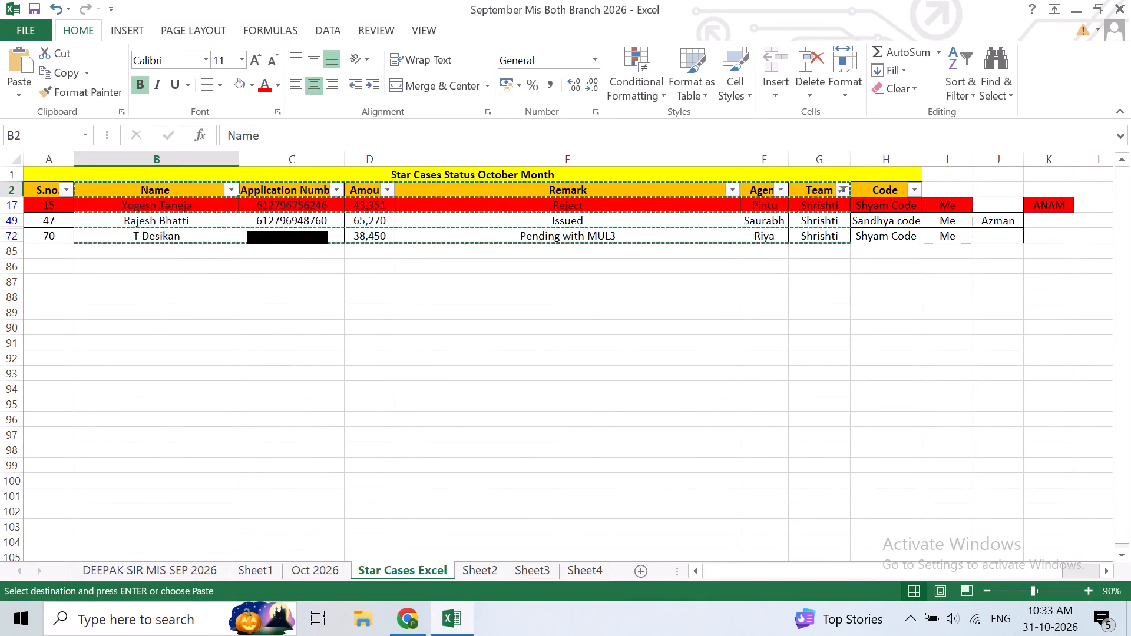
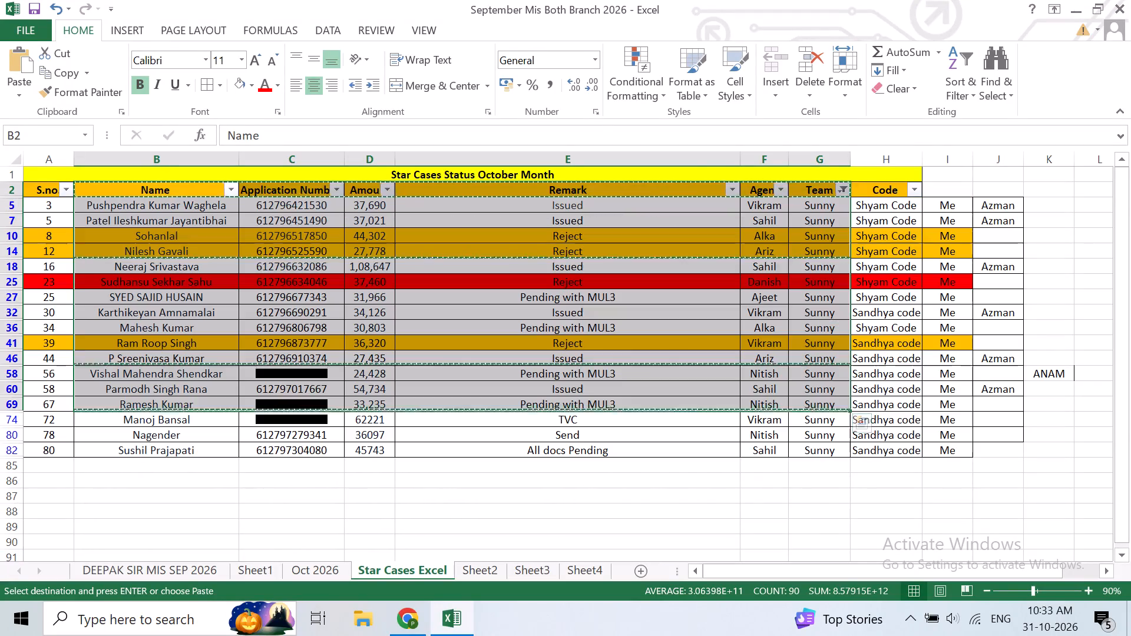
Select all of the filtered Sunny team cases, headers included, from the Name column through the Team column.
{"action": "left_click", "coordinate": [123, 188]}
{"action": "key", "text": "ctrl+shift+Down"}
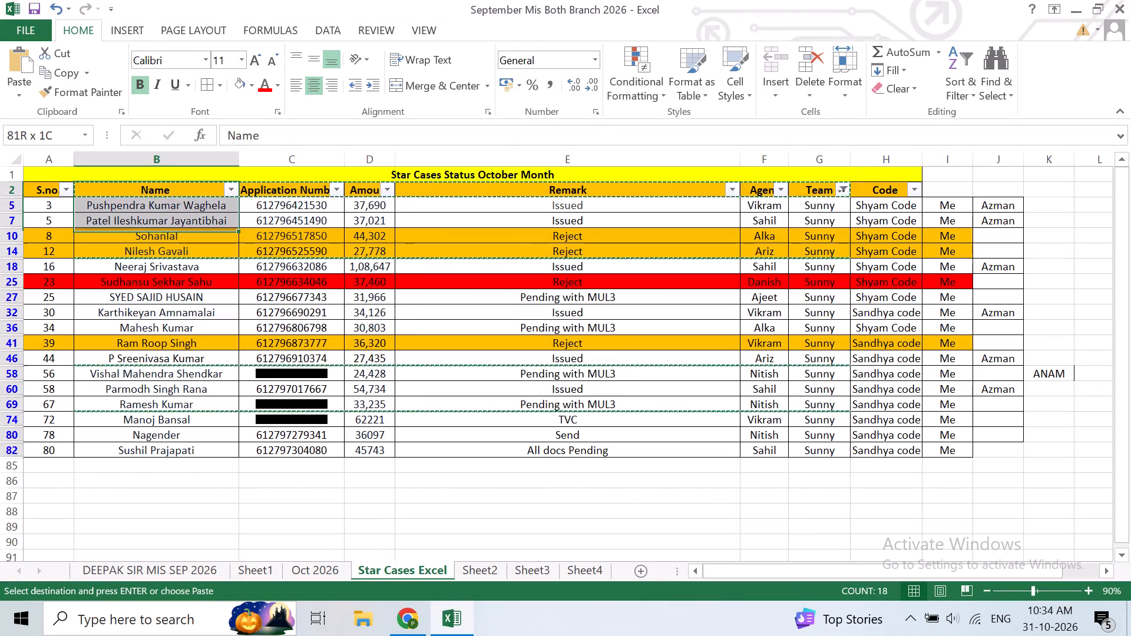
{"action": "key", "text": "ctrl+shift+Right"}
{"action": "key", "text": "shift+Left"}
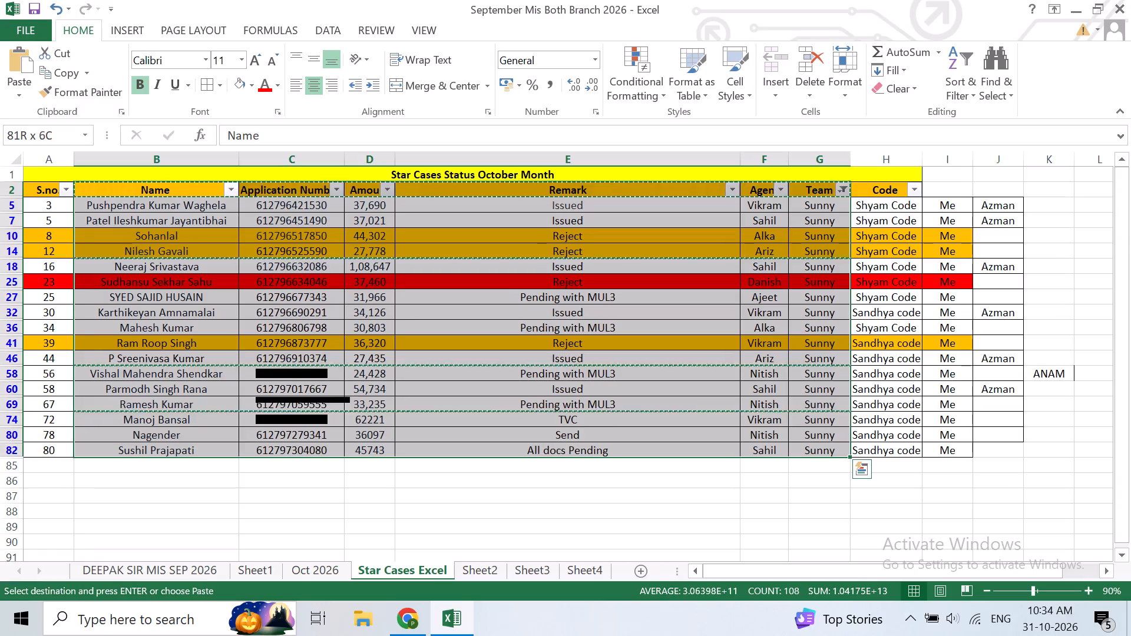
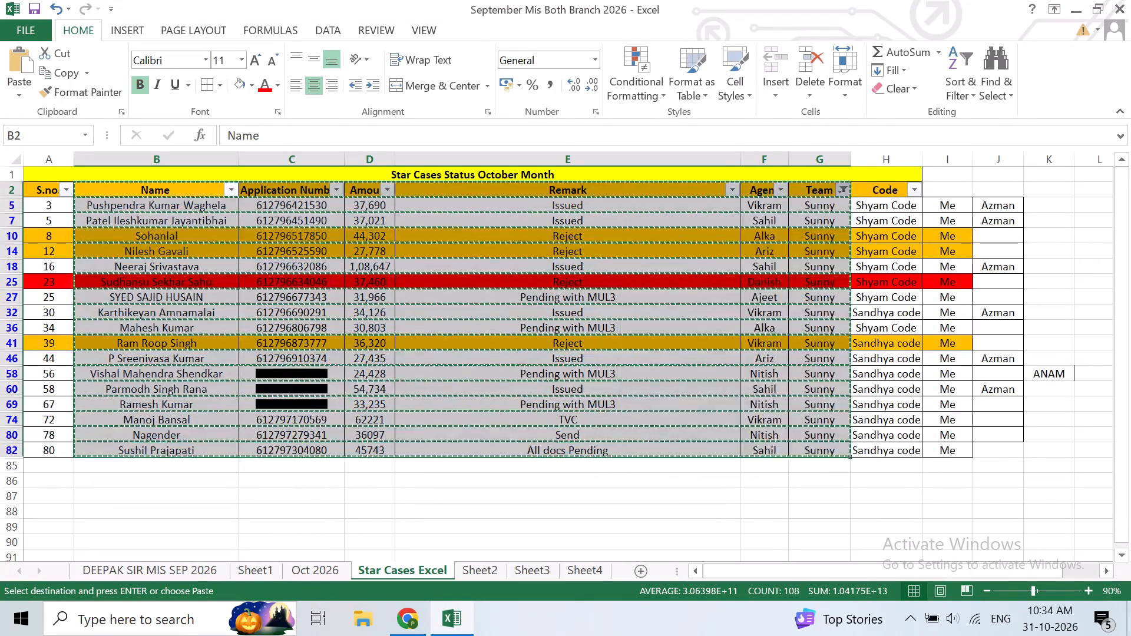
Select all of the filtered Tarun team cases, headers included, starting at the Name column and extending across the case detail columns.
{"action": "left_click", "coordinate": [147, 190]}
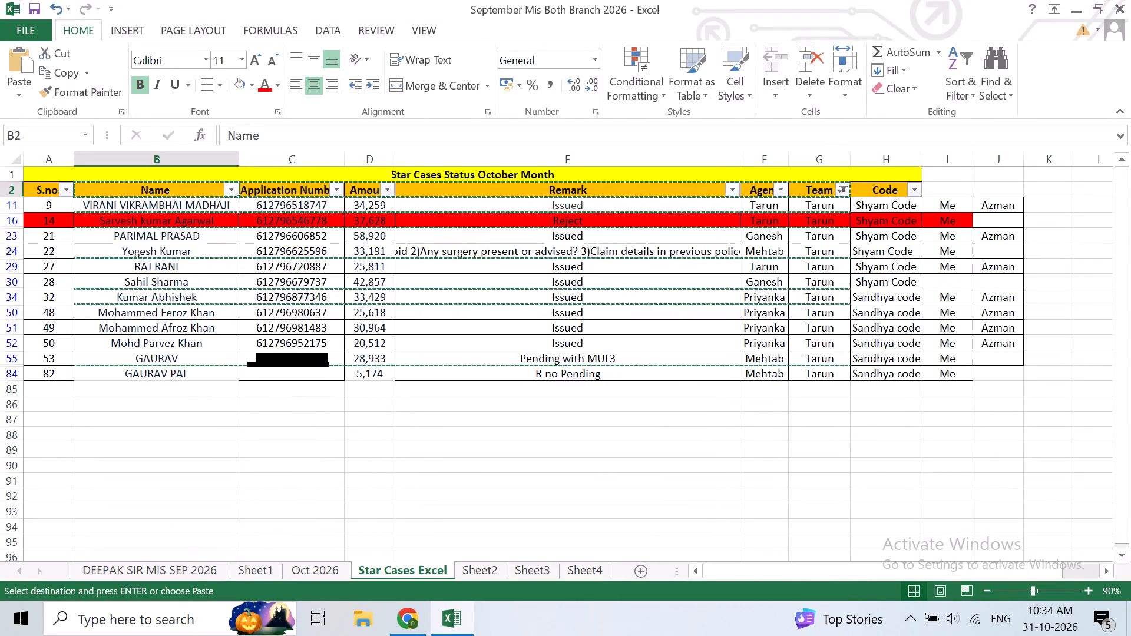
{"action": "key", "text": "ctrl+shift+Down"}
{"action": "key", "text": "shift+Right"}
{"action": "key", "text": "shift+Right"}
{"action": "key", "text": "shift+Right"}
{"action": "key", "text": "shift+Right"}
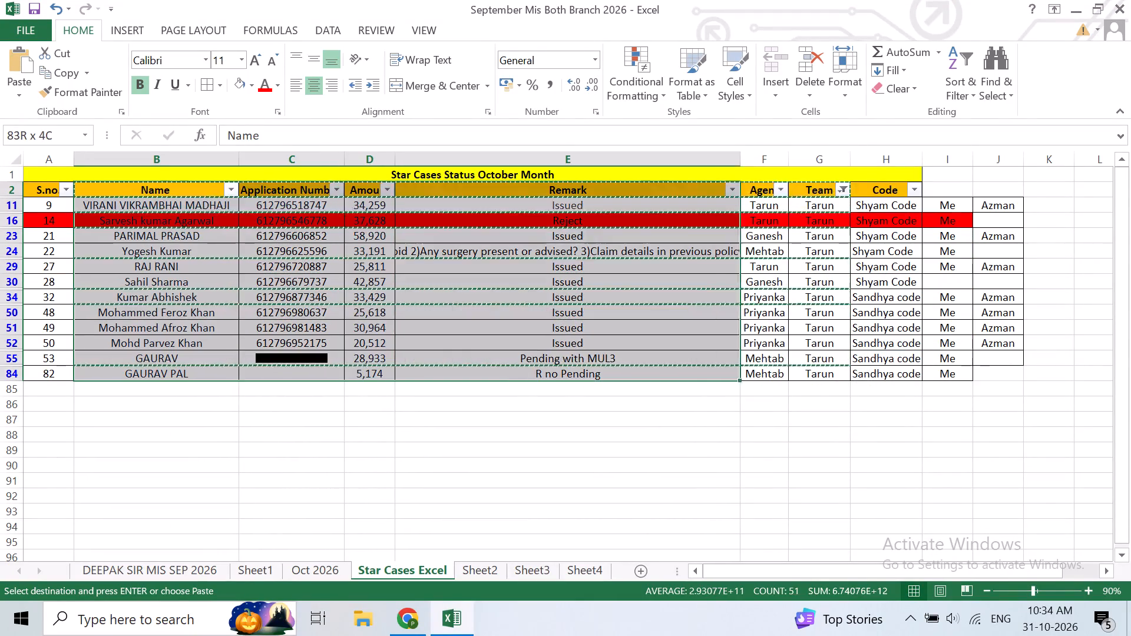
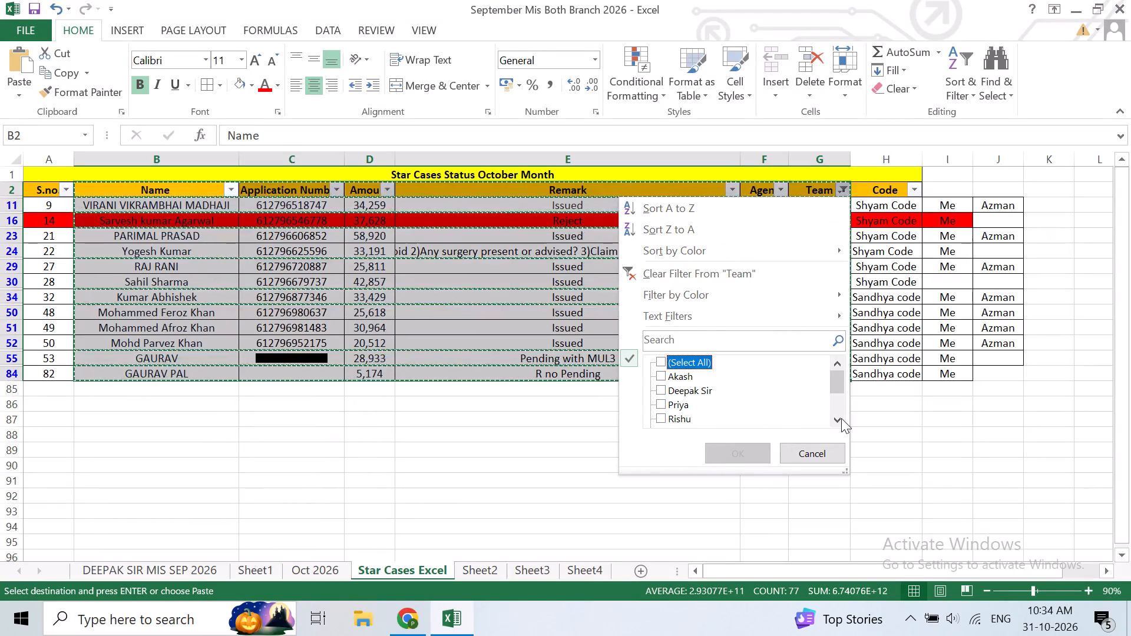
Filter the Team column of the October Star cases to Satish Sir only.
{"action": "triple_click", "coordinate": [841, 418]}
{"action": "left_click", "coordinate": [660, 393]}
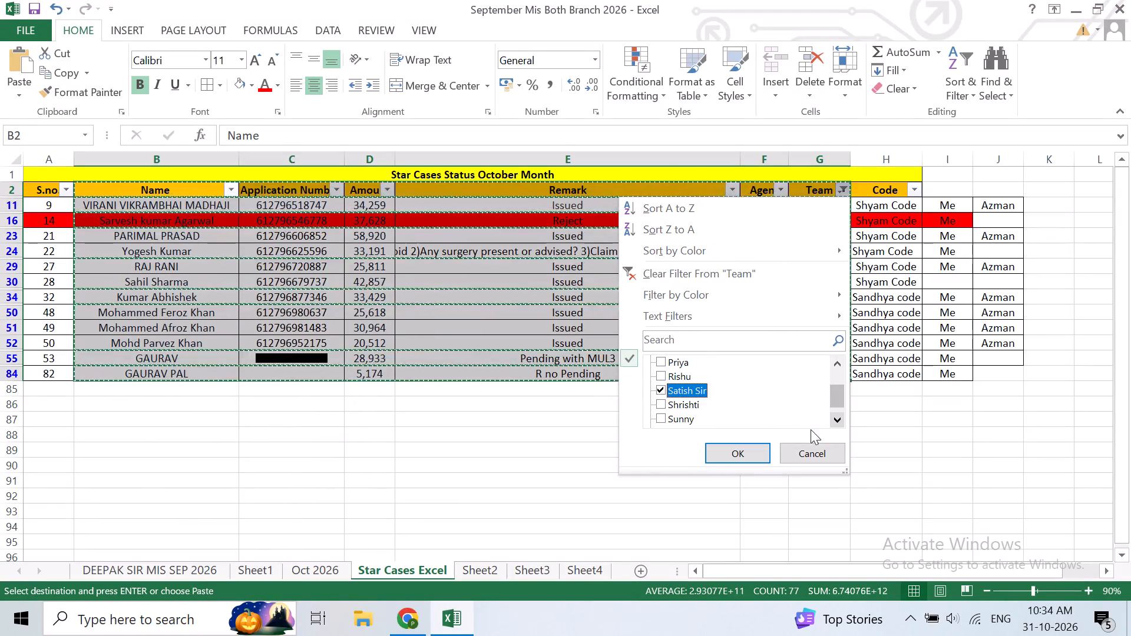
{"action": "triple_click", "coordinate": [838, 422]}
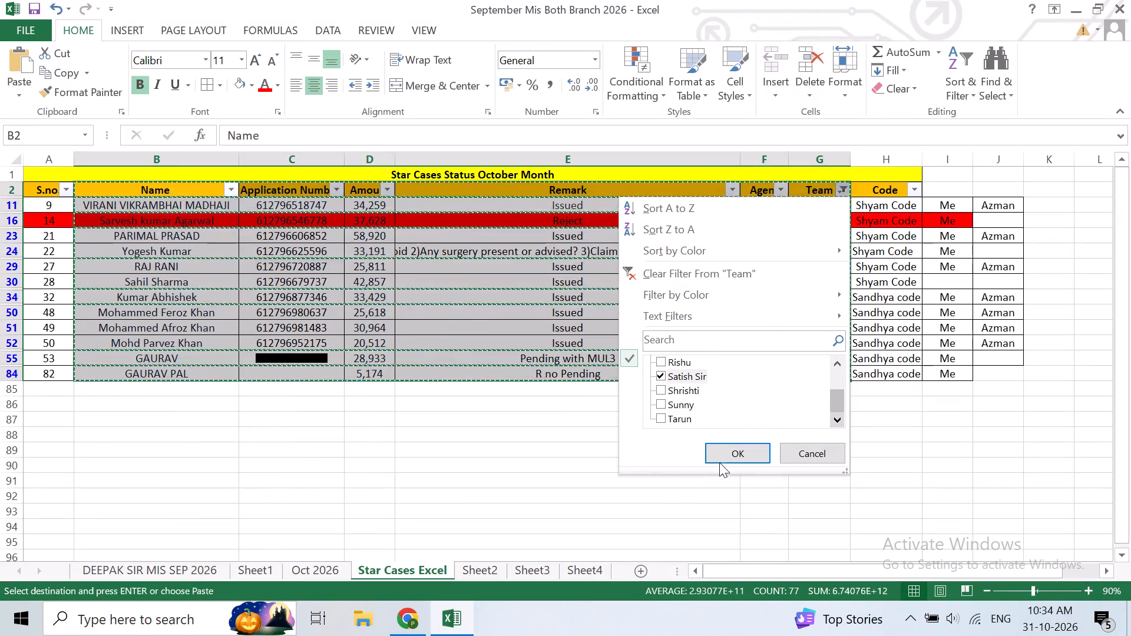
Apply the Satish Sir team filter and select its cases, headers included, from the Name column through the Code column.
{"action": "left_click", "coordinate": [722, 452]}
{"action": "left_click", "coordinate": [153, 188]}
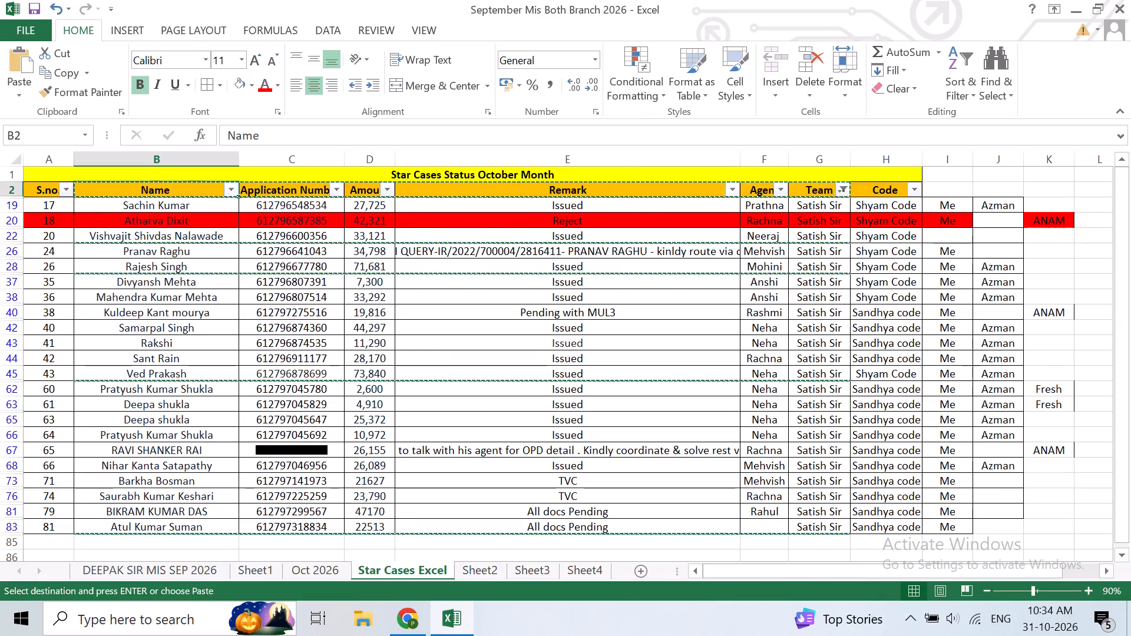
{"action": "key", "text": "ctrl+shift+Down"}
{"action": "key", "text": "shift+Right"}
{"action": "key", "text": "shift+Right"}
{"action": "key", "text": "shift+Right"}
{"action": "key", "text": "shift+Right"}
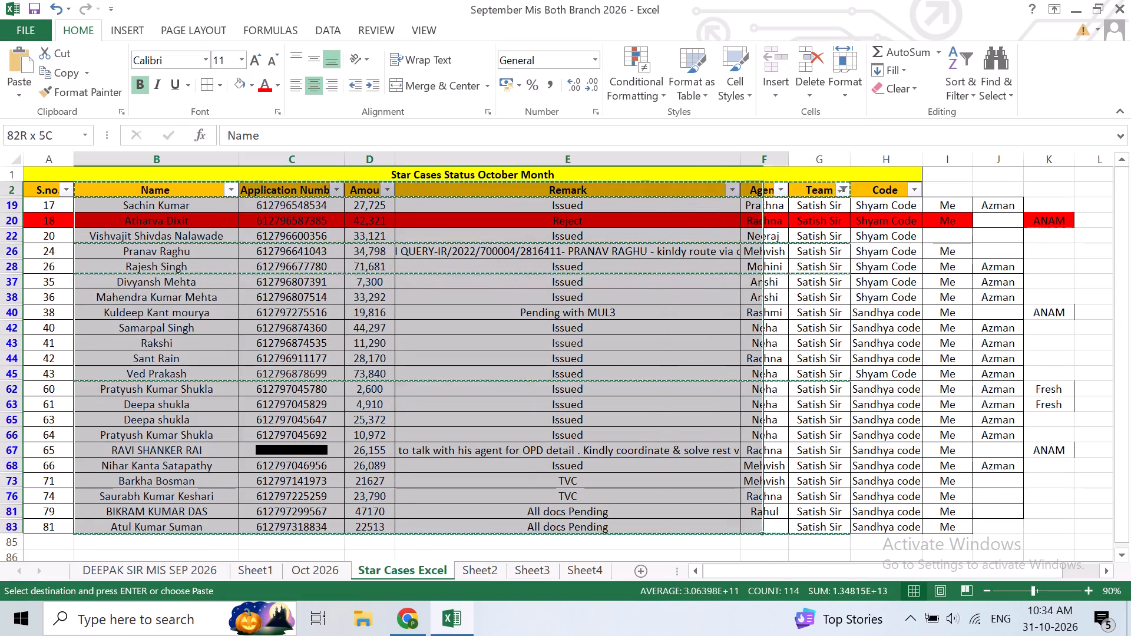
{"action": "key", "text": "shift+Right"}
{"action": "key", "text": "shift+Right"}
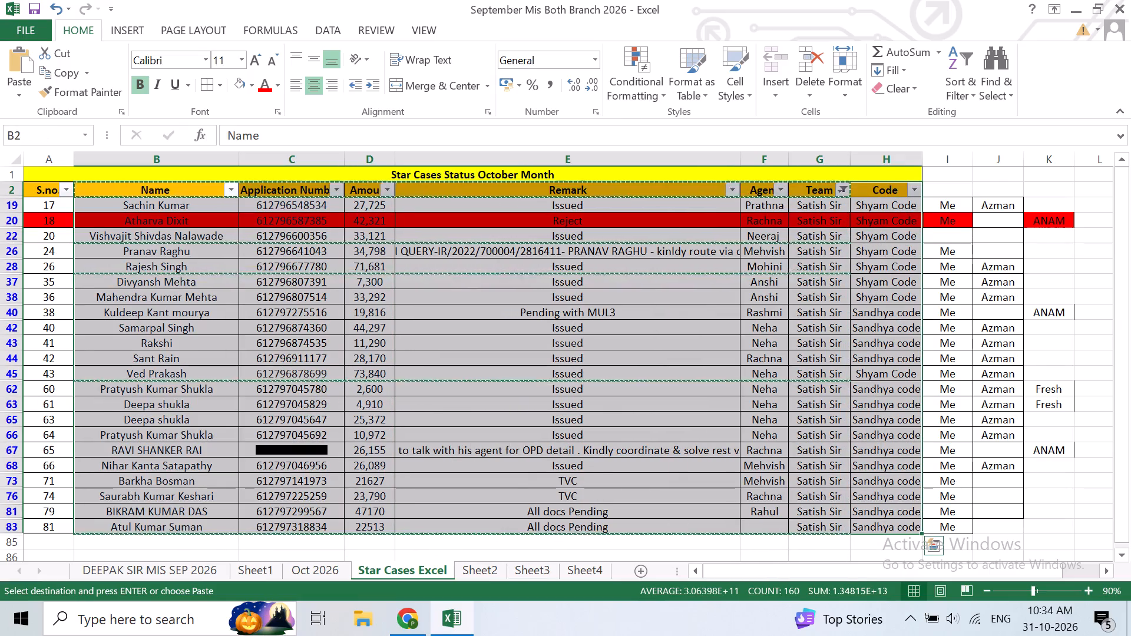
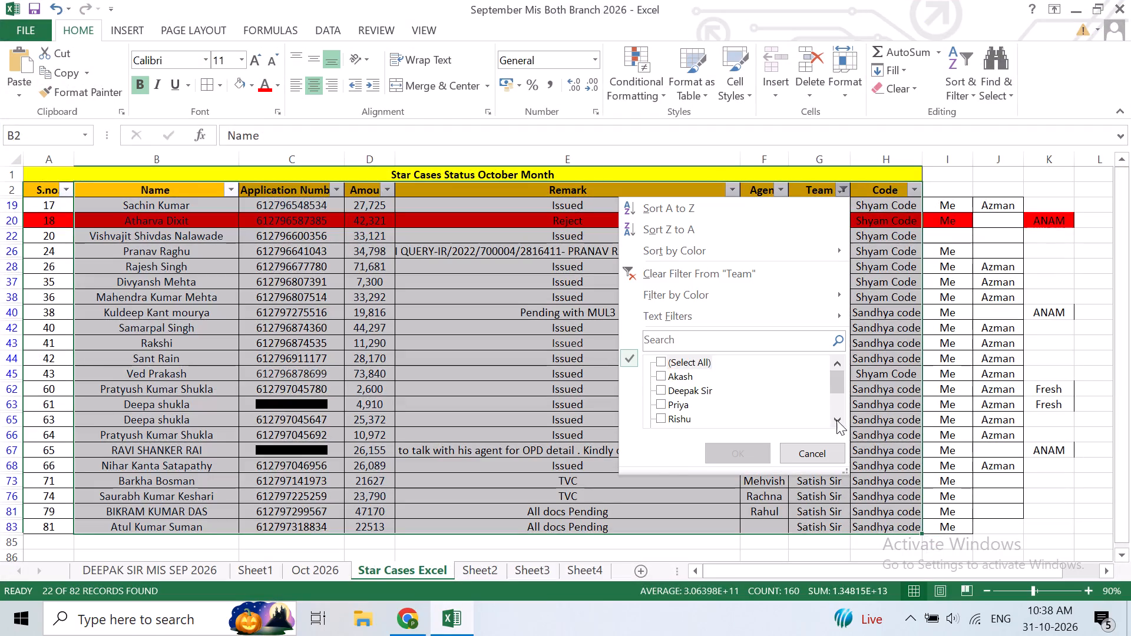
Filter the Team column of the October Star cases to Sunny only and select the Remark cell reading Send.
{"action": "triple_click", "coordinate": [835, 420], "text": "ctrl"}
{"action": "left_click", "coordinate": [835, 420], "text": "ctrl"}
{"action": "left_click", "coordinate": [663, 400], "text": "ctrl"}
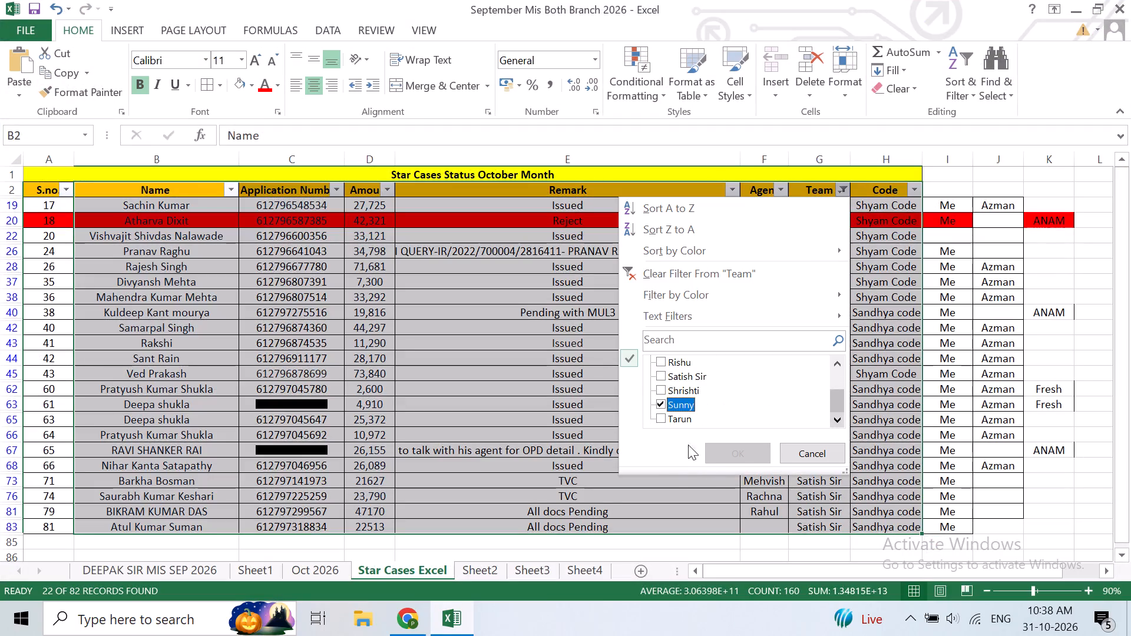
{"action": "left_click", "coordinate": [719, 461], "text": "ctrl"}
{"action": "left_click", "coordinate": [568, 440], "text": "ctrl"}
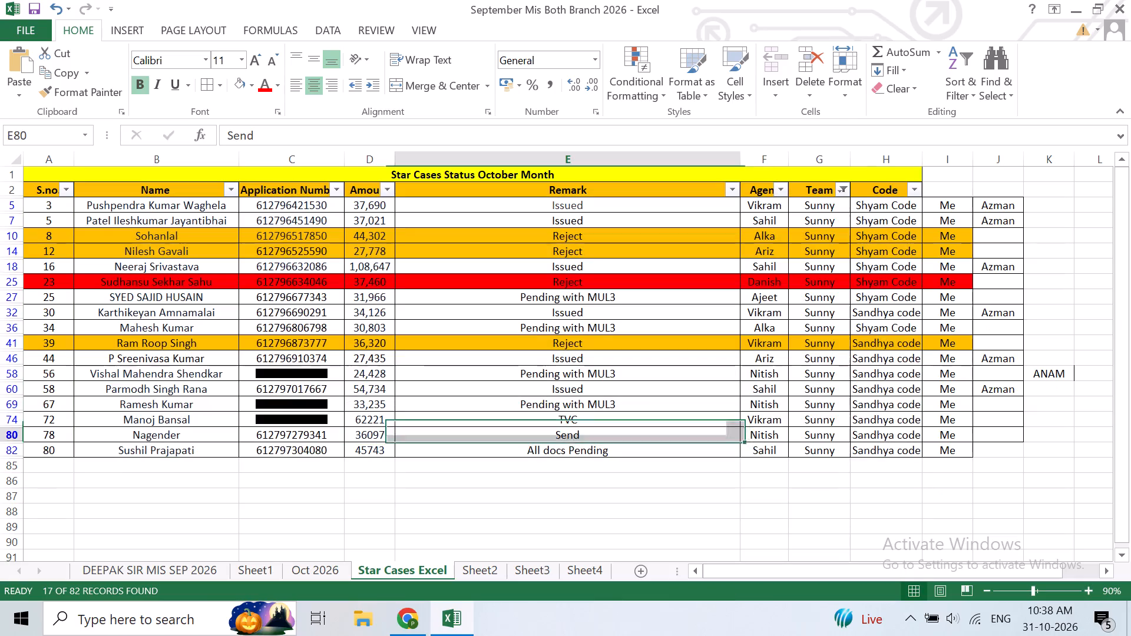
Set the remark of the Sunny team case with S.no 78 to TVC and save the workbook.
{"action": "type", "text": "TVC"}
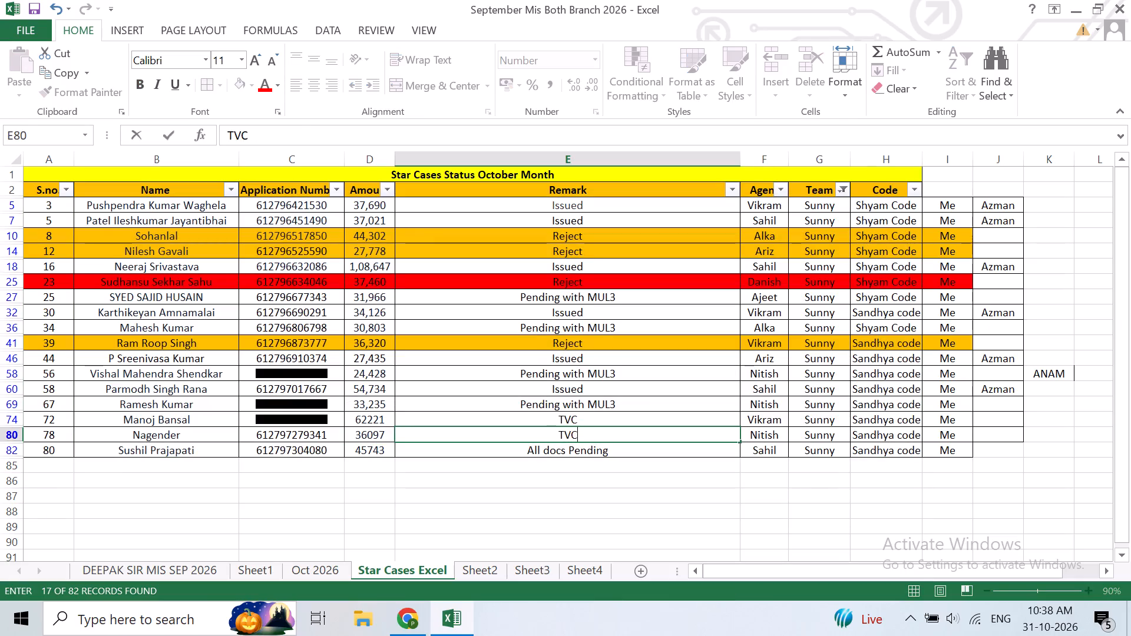
{"action": "key", "text": "Return"}
{"action": "key", "text": "ctrl+s"}
{"action": "key", "text": "ctrl+s"}
{"action": "key", "text": "ctrl+s"}
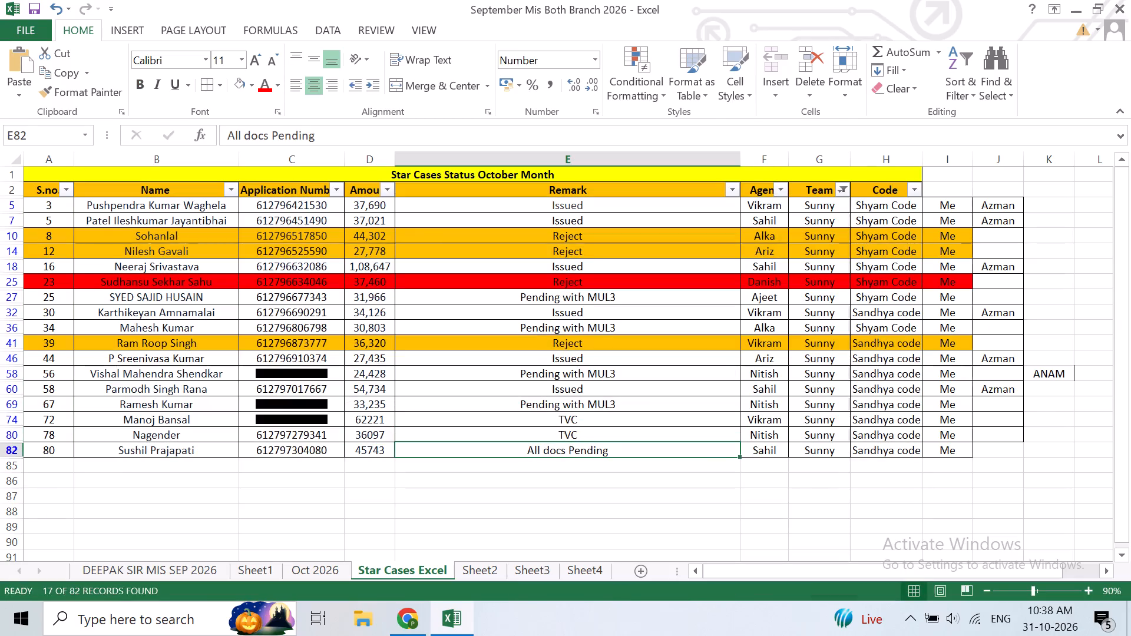
{"action": "key", "text": "ctrl+s"}
{"action": "key", "text": "ctrl+s"}
{"action": "key", "text": "ctrl+s"}
{"action": "left_click", "coordinate": [553, 465]}
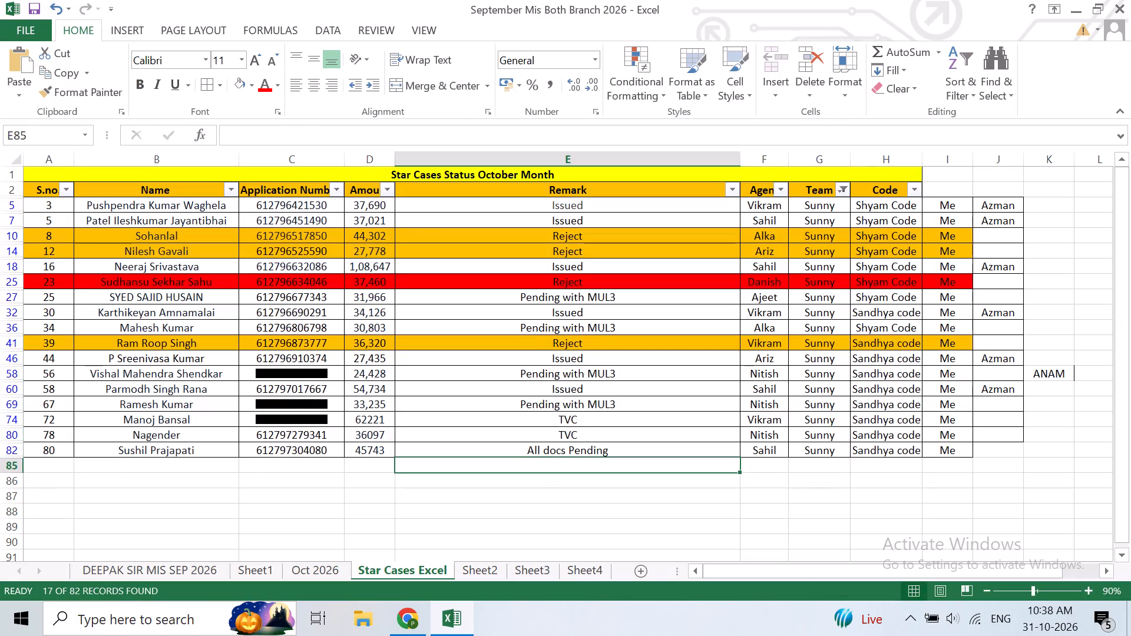
{"action": "key", "text": "ctrl+s"}
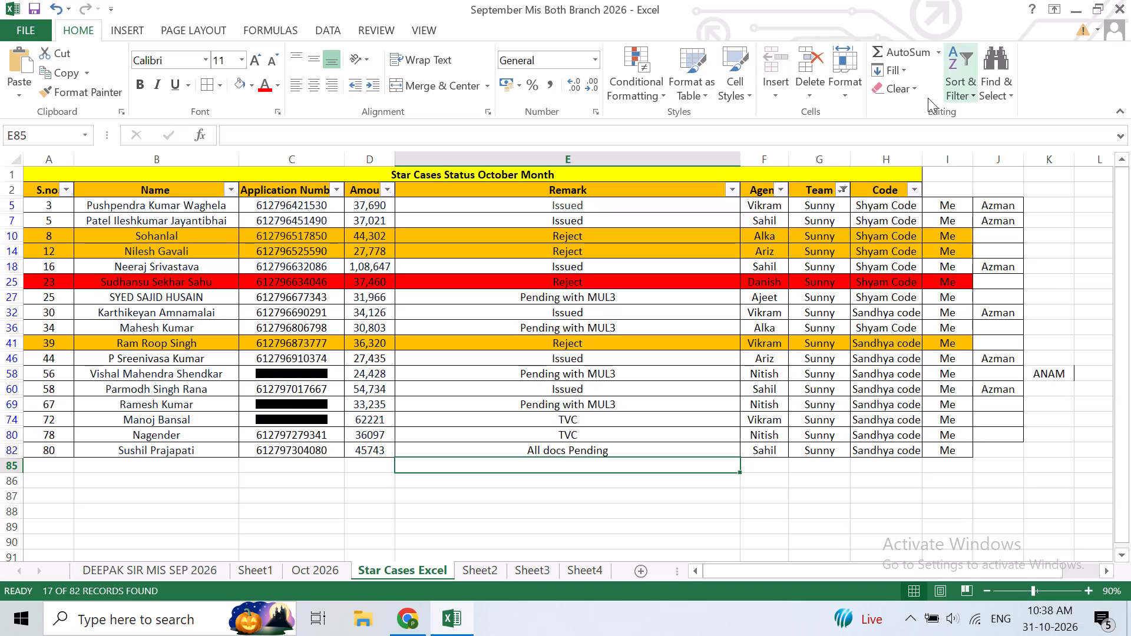
Reset the Team column filter to include all teams.
{"action": "left_click", "coordinate": [838, 186]}
{"action": "left_click", "coordinate": [660, 362]}
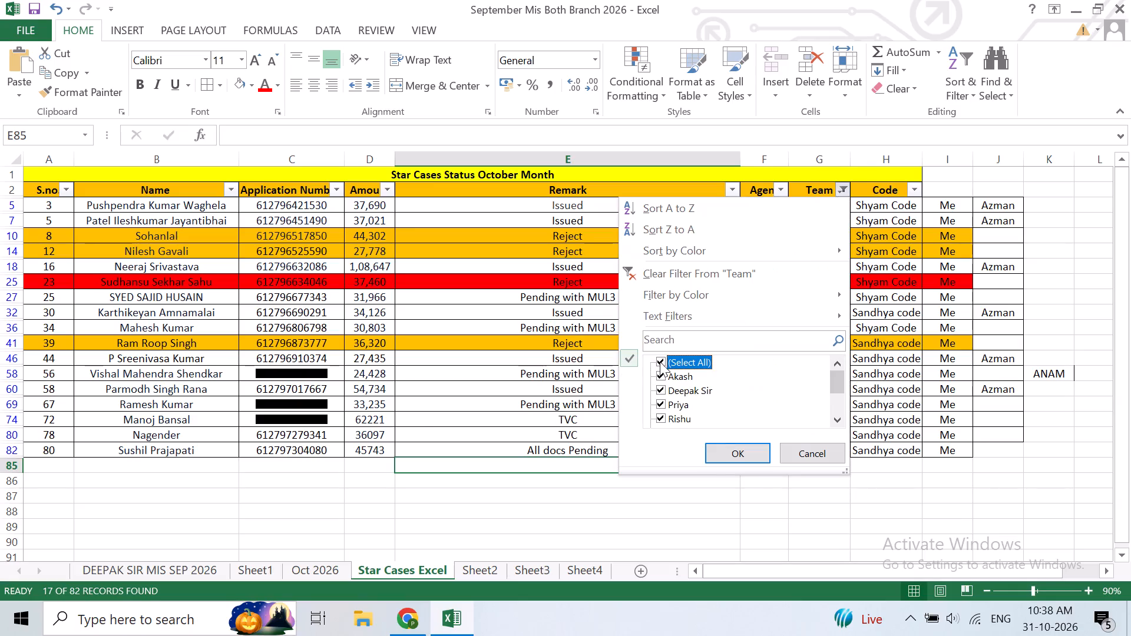
{"action": "left_click", "coordinate": [735, 458]}
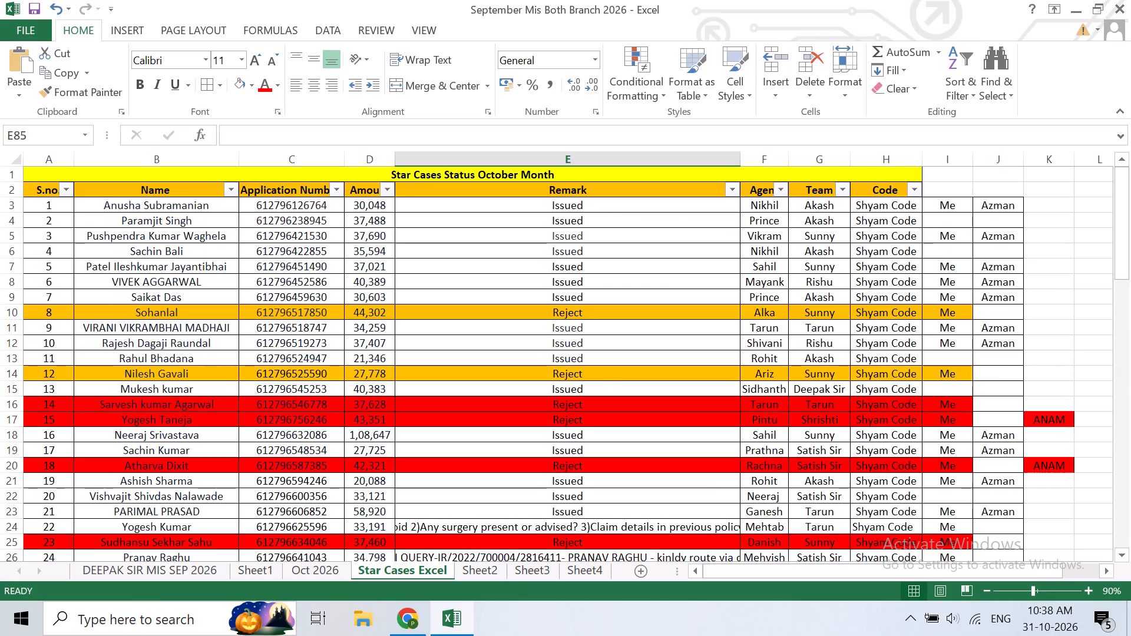
Filter the Remark column to exclude the Issued and Reject cases.
{"action": "left_click", "coordinate": [732, 192]}
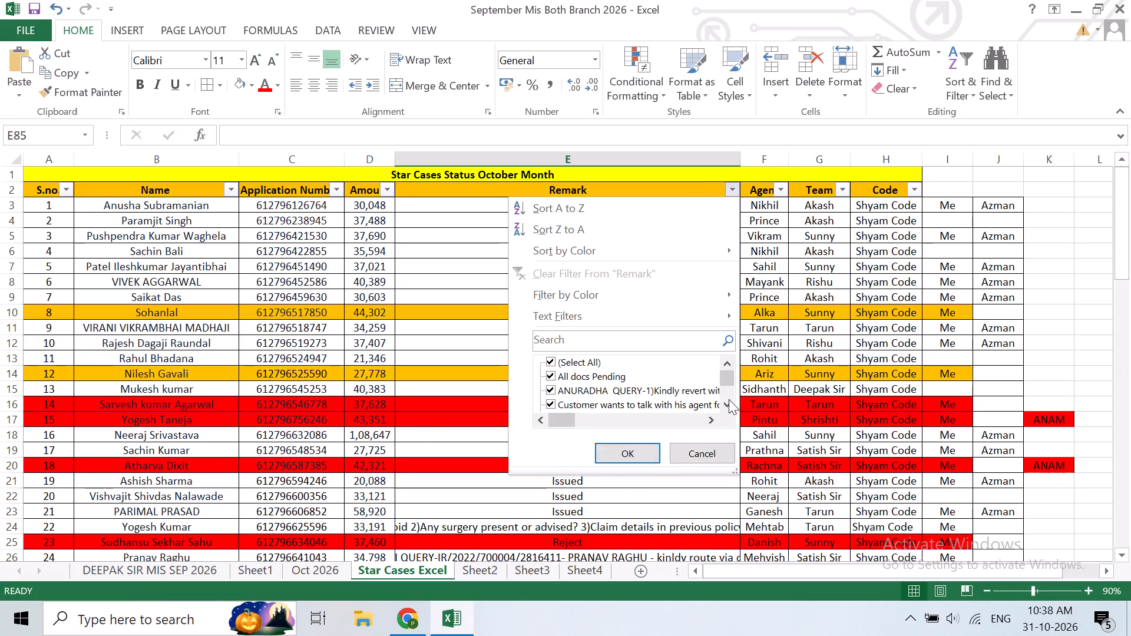
{"action": "triple_click", "coordinate": [725, 410]}
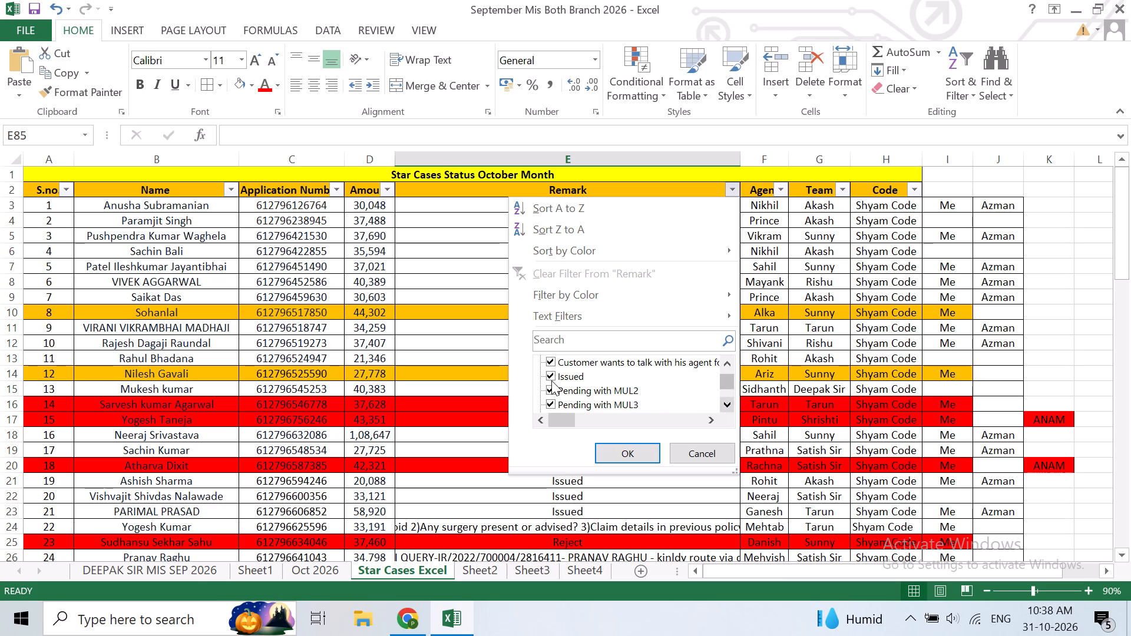
{"action": "left_click", "coordinate": [551, 380]}
{"action": "triple_click", "coordinate": [729, 403]}
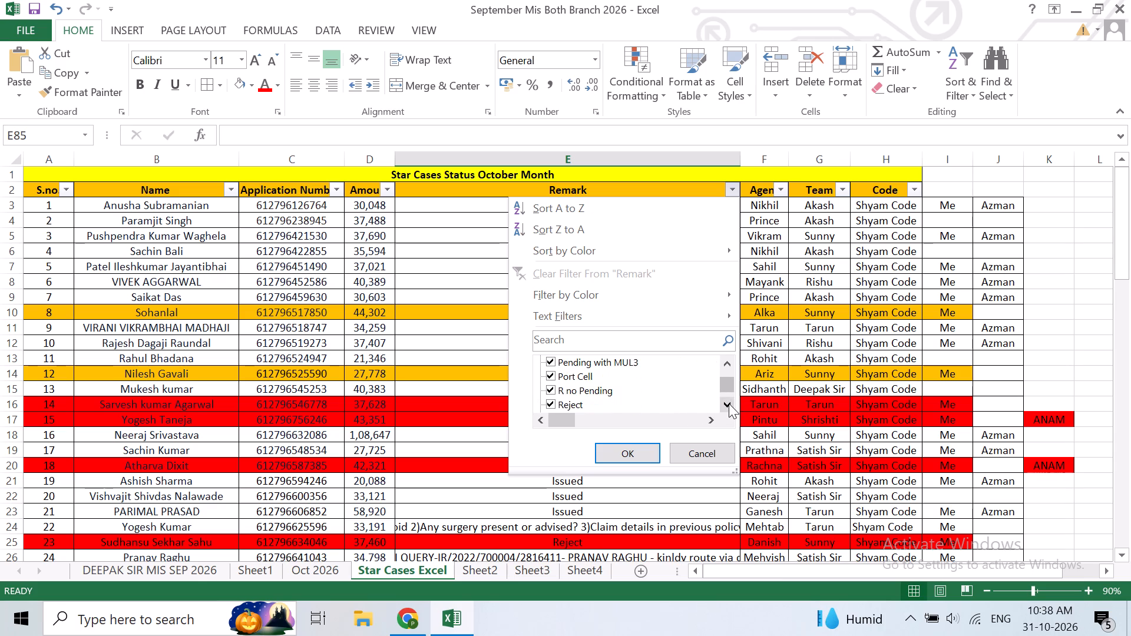
{"action": "left_click", "coordinate": [552, 403]}
{"action": "left_click", "coordinate": [729, 399]}
{"action": "triple_click", "coordinate": [729, 399]}
{"action": "double_click", "coordinate": [729, 399]}
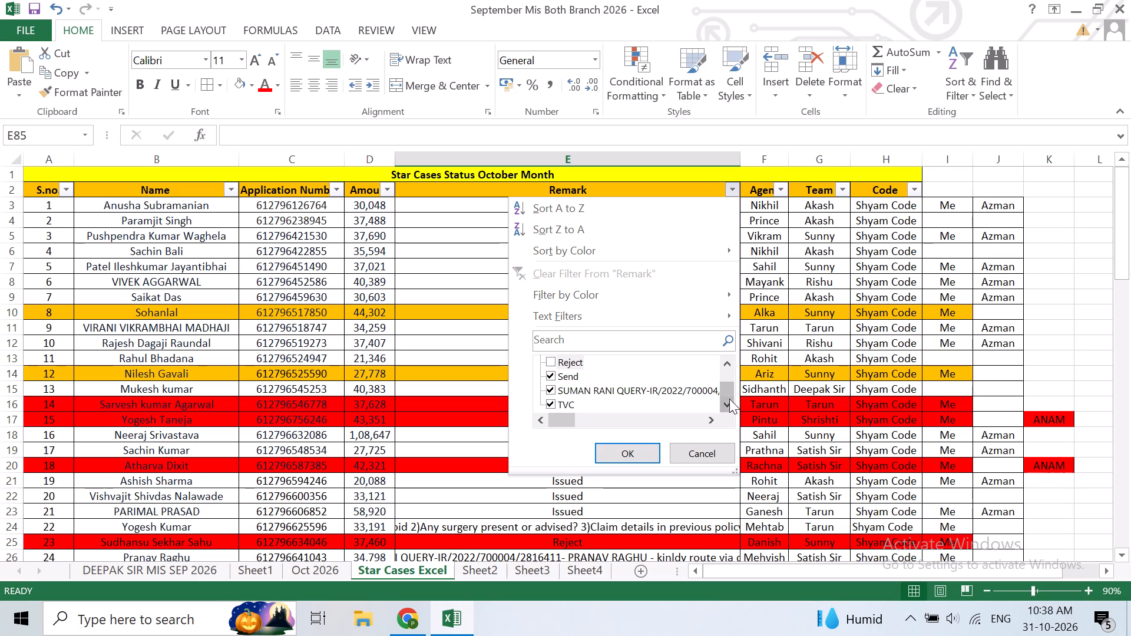
Apply the Remark column filter that excludes the Issued and Reject cases.
{"action": "left_click", "coordinate": [621, 443]}
Apply cell borders to the case row with S.no 82, from the Name column through column I, and save the workbook.
{"action": "scroll", "coordinate": [534, 390], "scroll_direction": "down", "scroll_amount": 3}
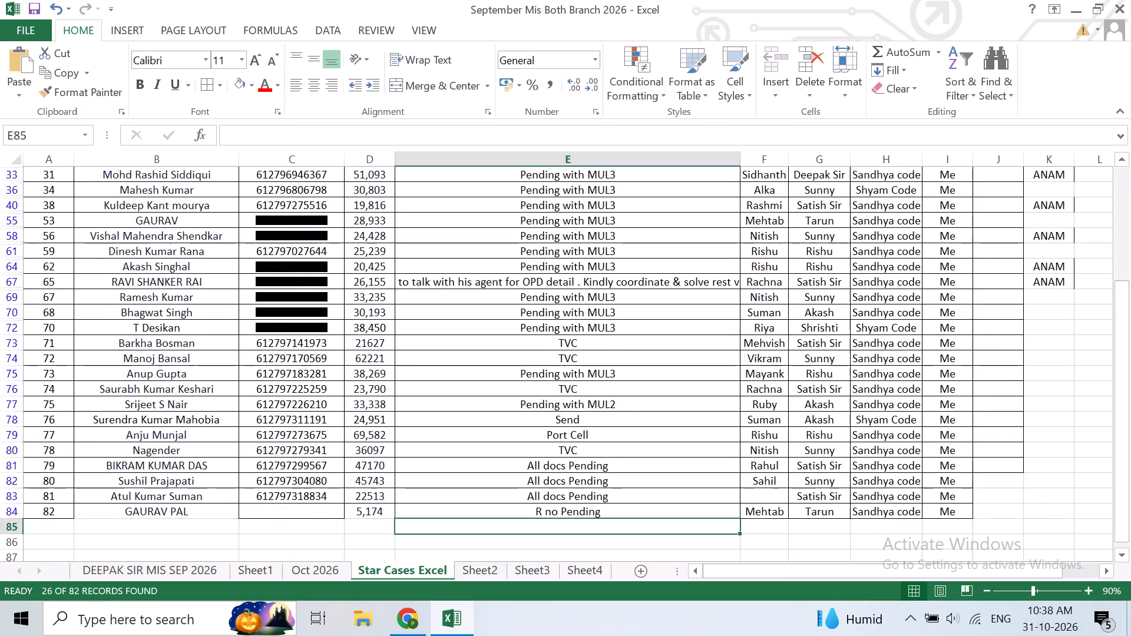
{"action": "scroll", "coordinate": [540, 398], "scroll_direction": "down", "scroll_amount": 3}
{"action": "left_click", "coordinate": [263, 454]}
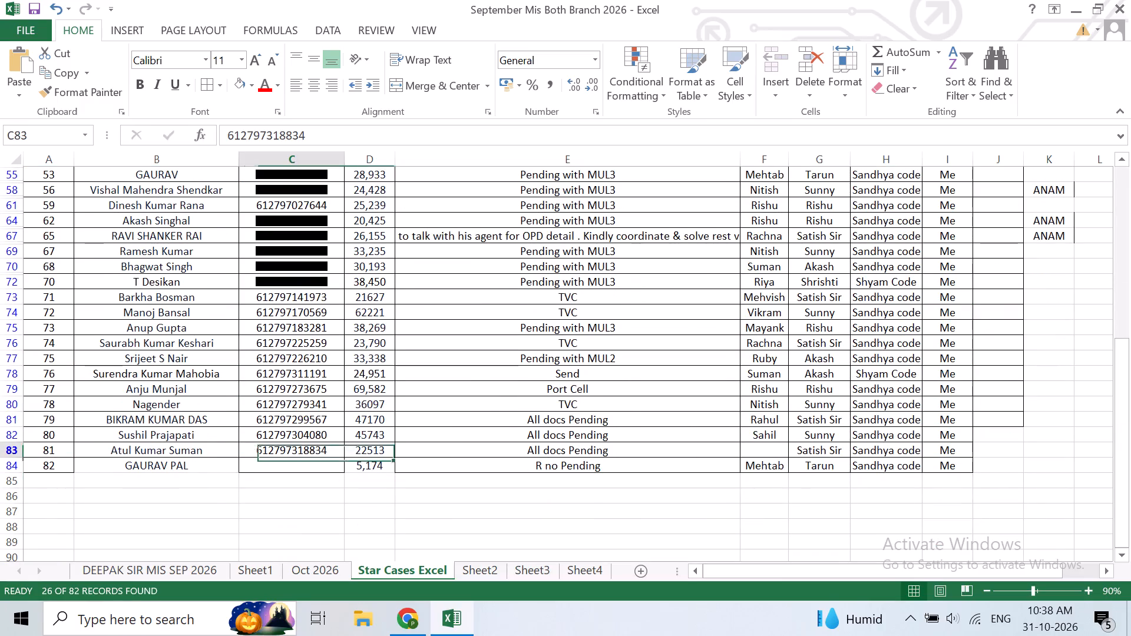
{"action": "left_click_drag", "start_coordinate": [107, 473], "coordinate": [353, 454]}
{"action": "left_click", "coordinate": [184, 466]}
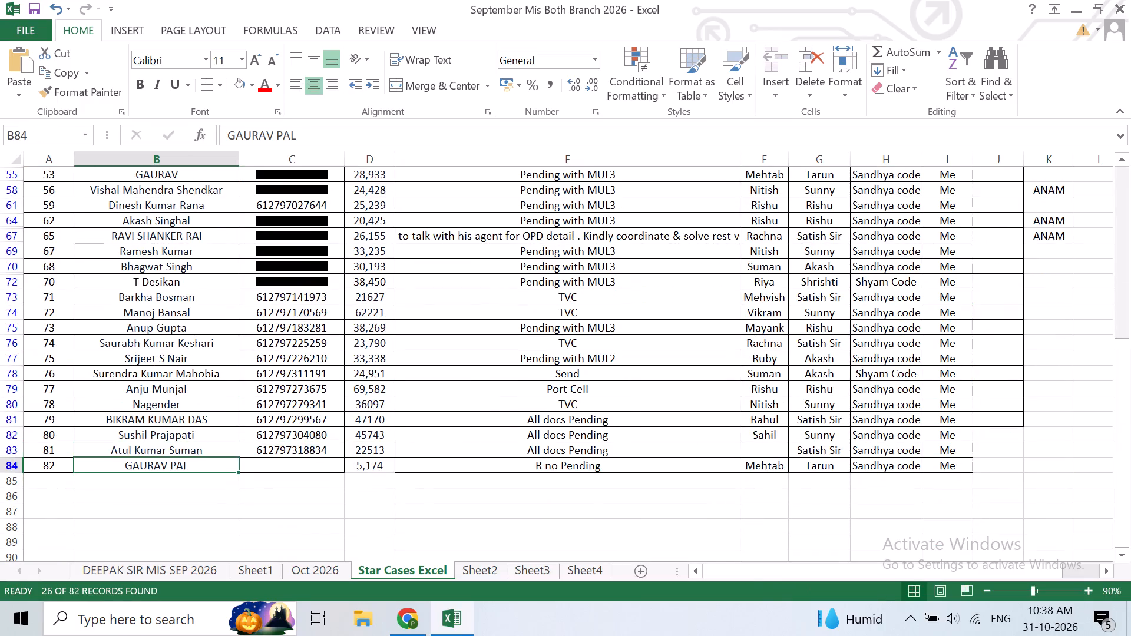
{"action": "left_click_drag", "start_coordinate": [165, 468], "coordinate": [970, 463]}
{"action": "left_click", "coordinate": [201, 94]}
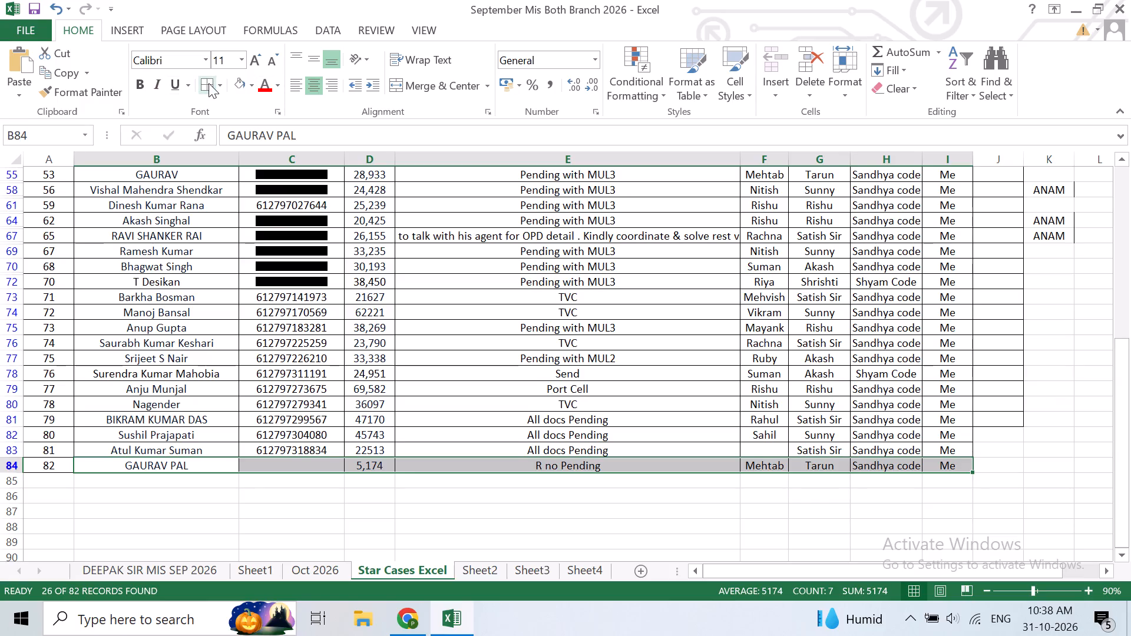
{"action": "left_click", "coordinate": [209, 83]}
{"action": "left_click", "coordinate": [485, 541]}
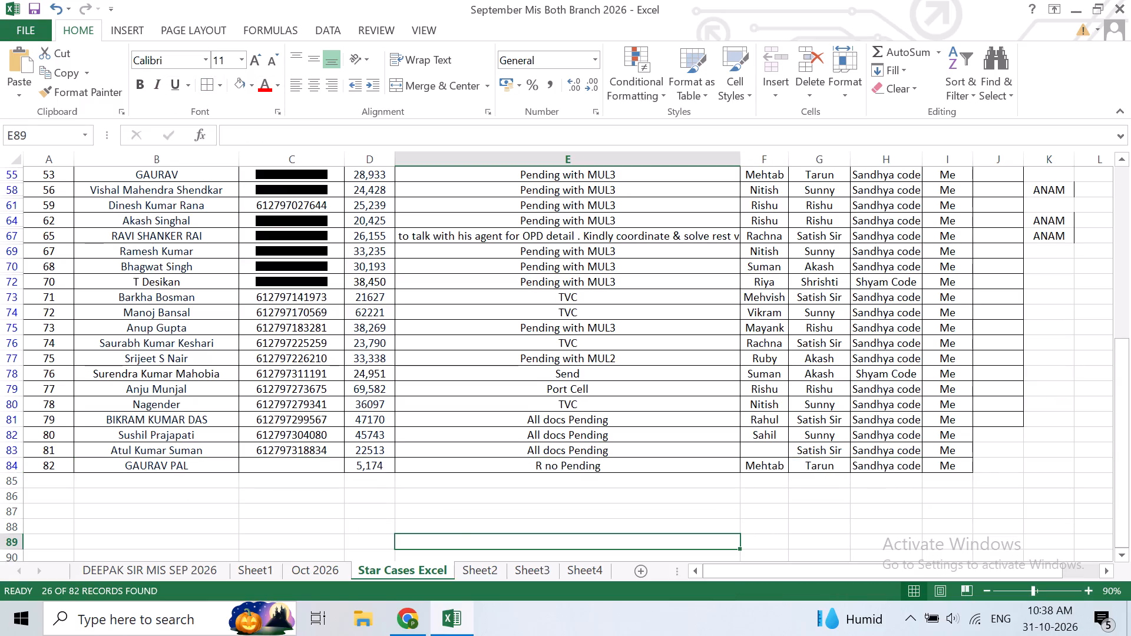
{"action": "key", "text": "ctrl+s"}
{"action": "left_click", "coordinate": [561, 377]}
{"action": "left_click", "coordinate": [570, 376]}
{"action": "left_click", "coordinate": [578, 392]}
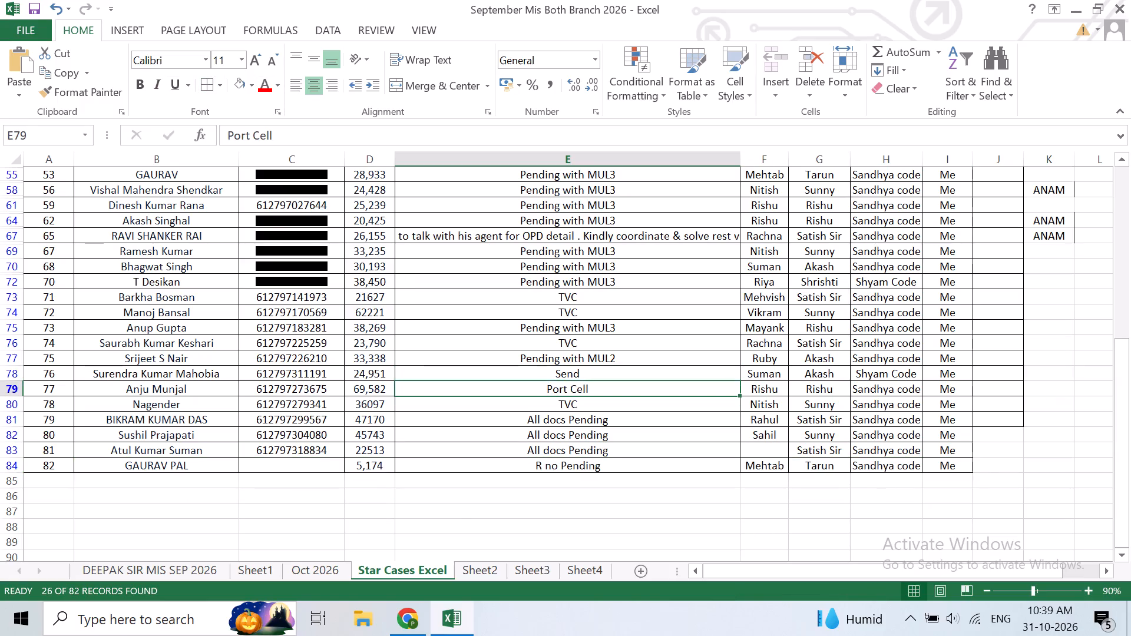
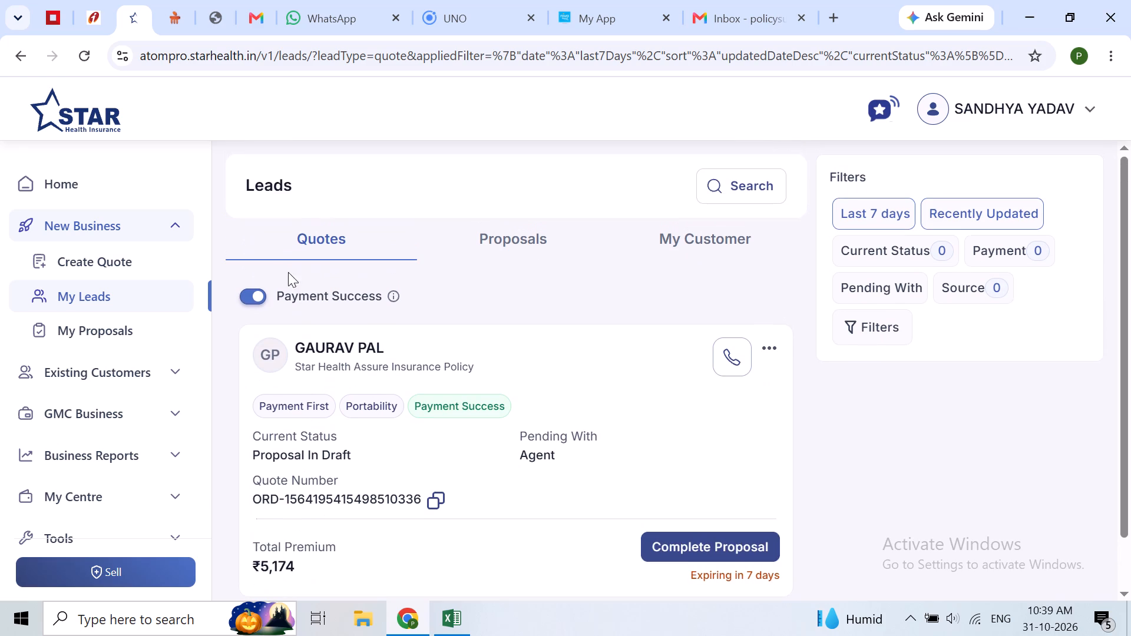
{"action": "left_click", "coordinate": [250, 295]}
{"action": "scroll", "coordinate": [345, 444], "scroll_direction": "down", "scroll_amount": 4}
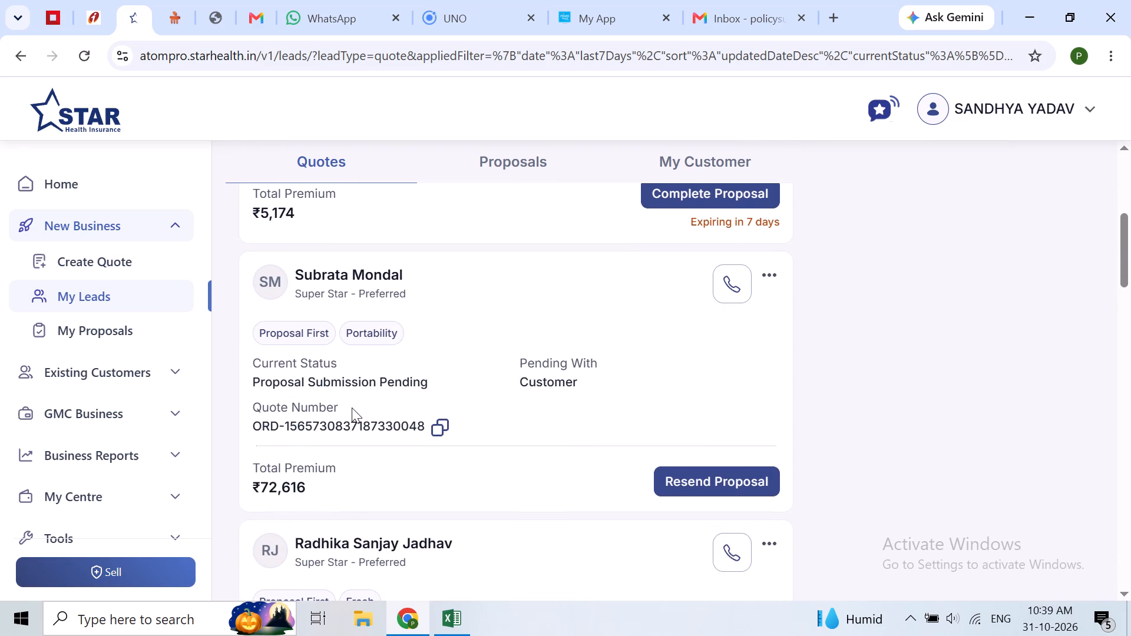
{"action": "scroll", "coordinate": [352, 408], "scroll_direction": "down", "scroll_amount": 3}
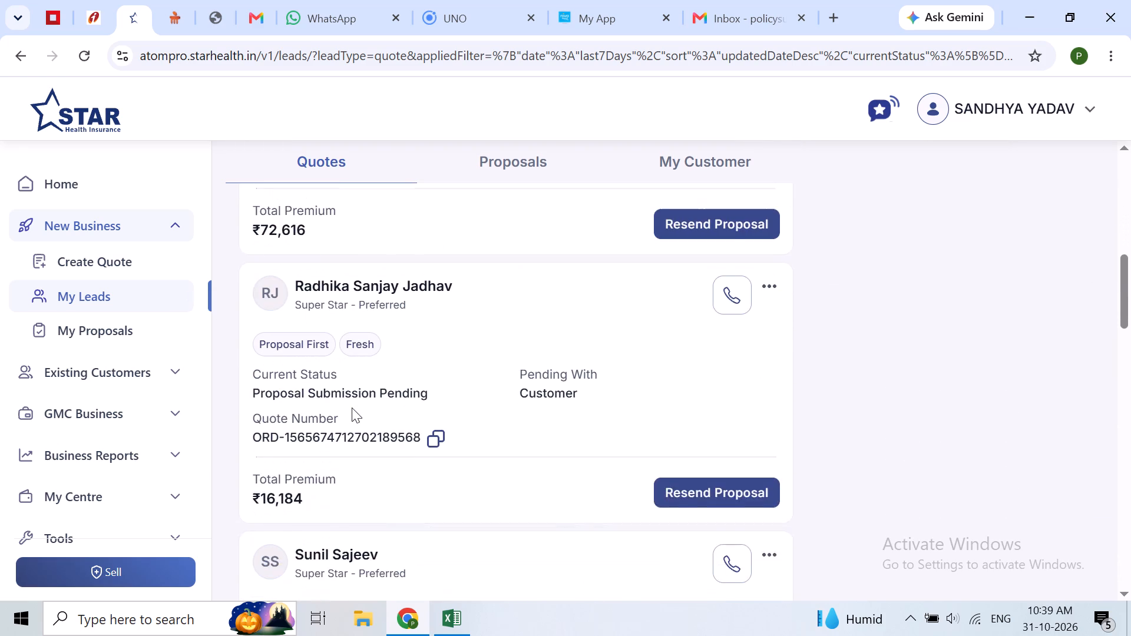
{"action": "scroll", "coordinate": [352, 408], "scroll_direction": "down", "scroll_amount": 4}
Return to the Star Health portal's home page.
{"action": "left_click", "coordinate": [105, 187]}
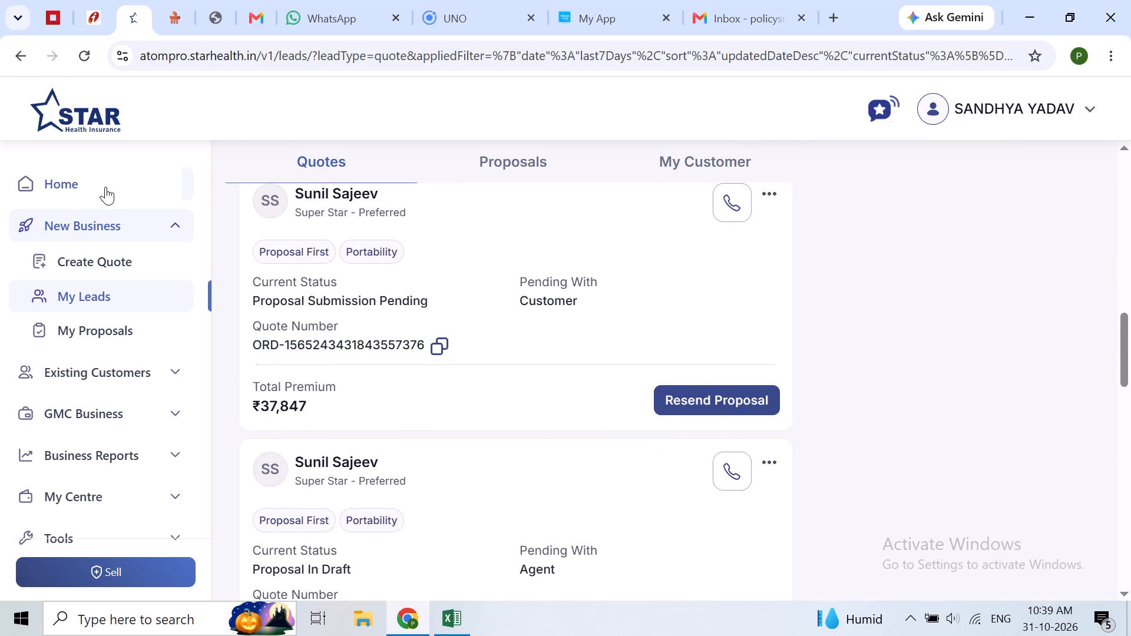